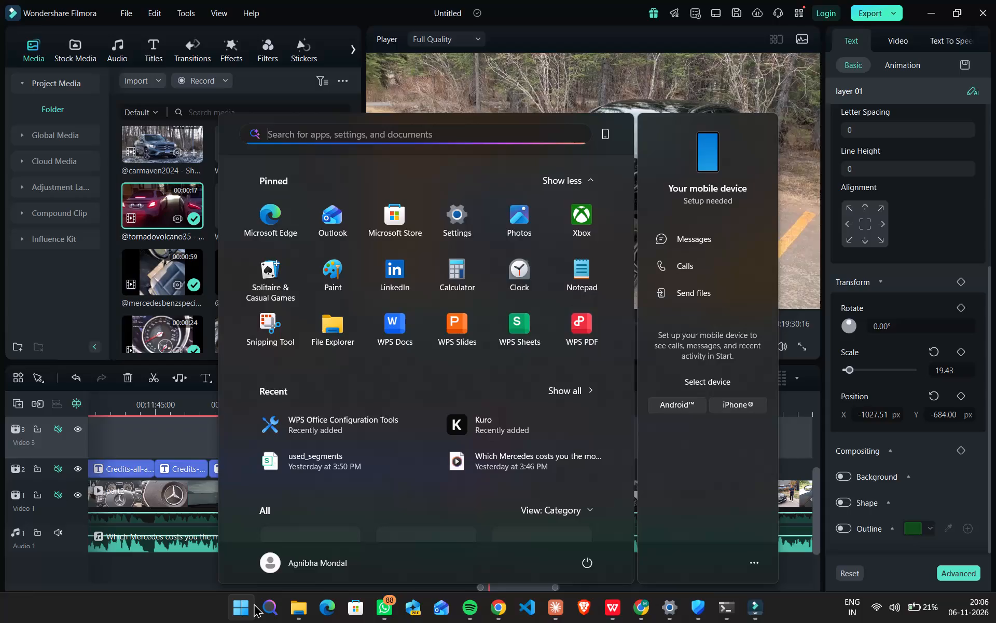
# Launch the recently added Kuro app.
pyautogui.click(494, 428)
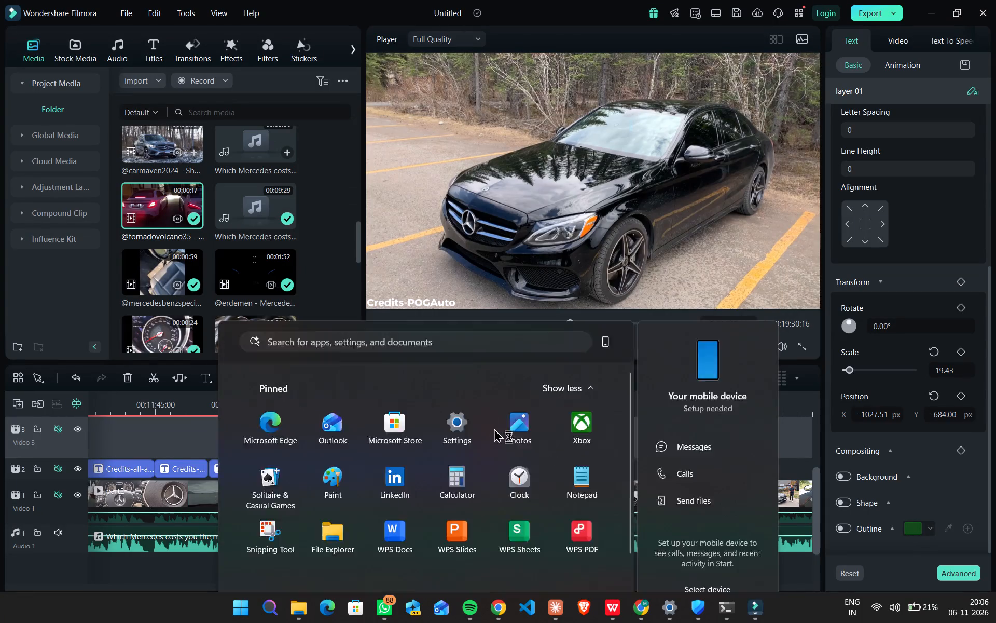
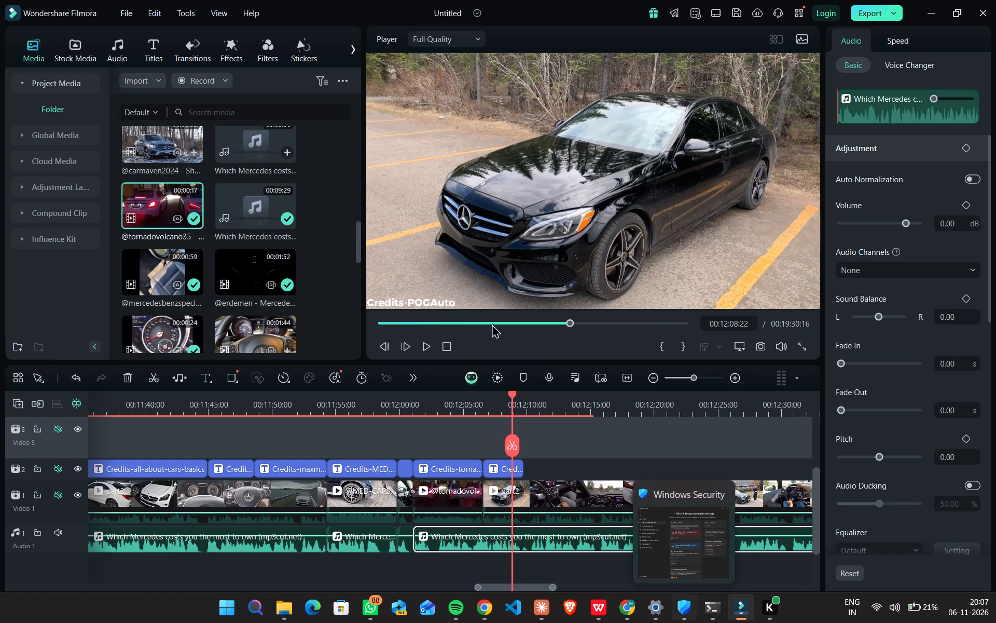
# Examine the footage around the last credit title near 00:12:10 and the uncredited part2 footage further along the timeline.
pyautogui.moveTo(513, 396); pyautogui.dragTo(475, 407)
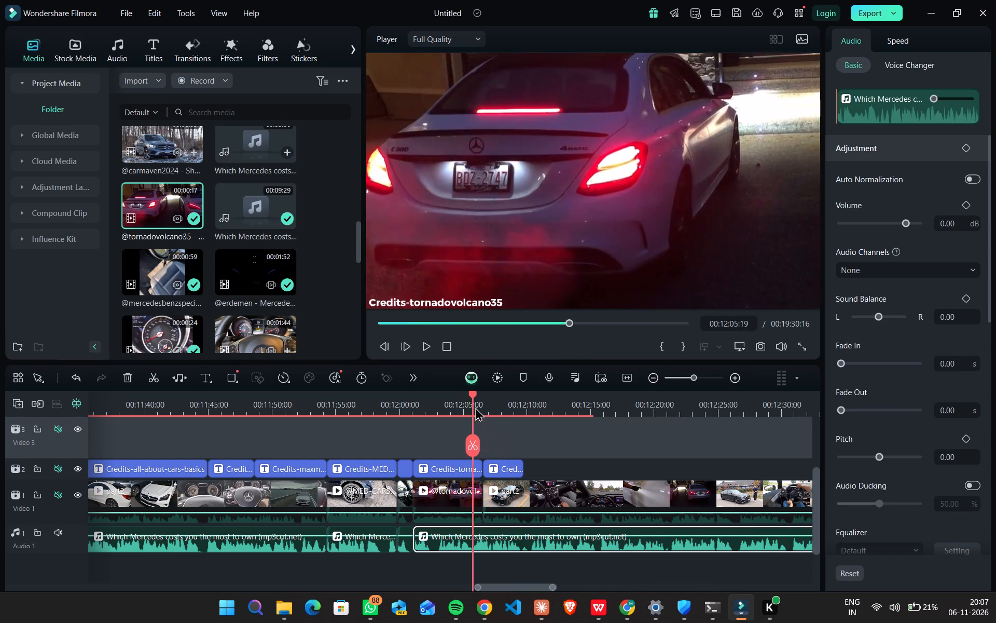
pyautogui.moveTo(475, 407); pyautogui.dragTo(519, 418)
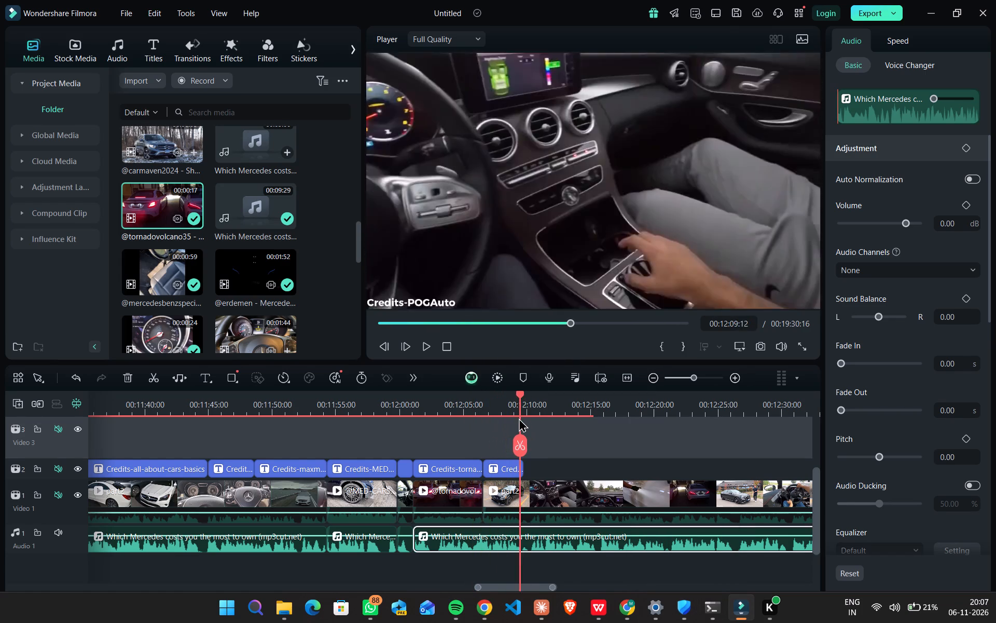
pyautogui.moveTo(519, 418); pyautogui.dragTo(530, 420)
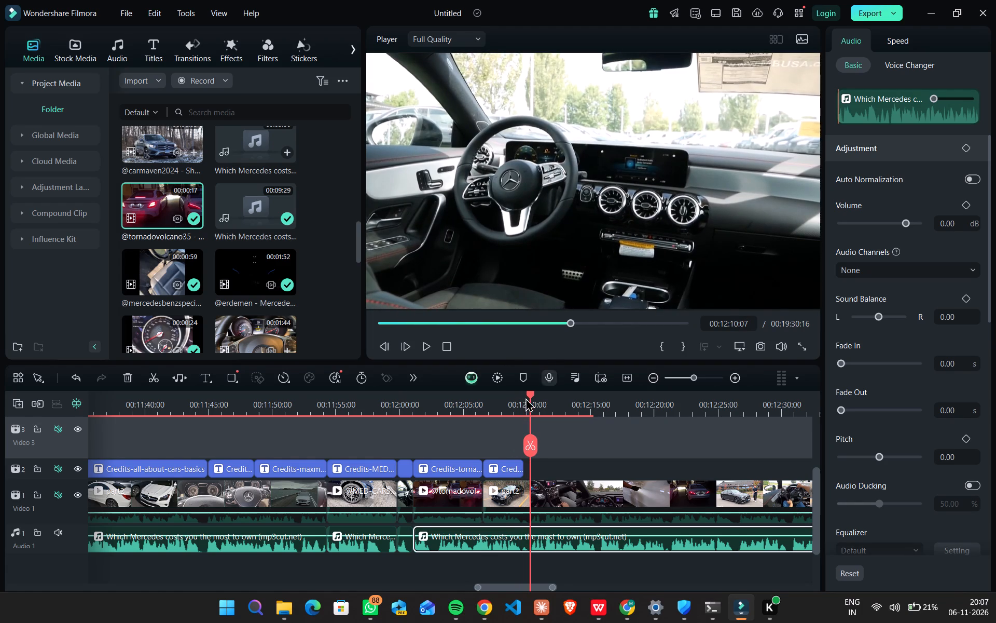
pyautogui.moveTo(493, 588); pyautogui.dragTo(496, 588)
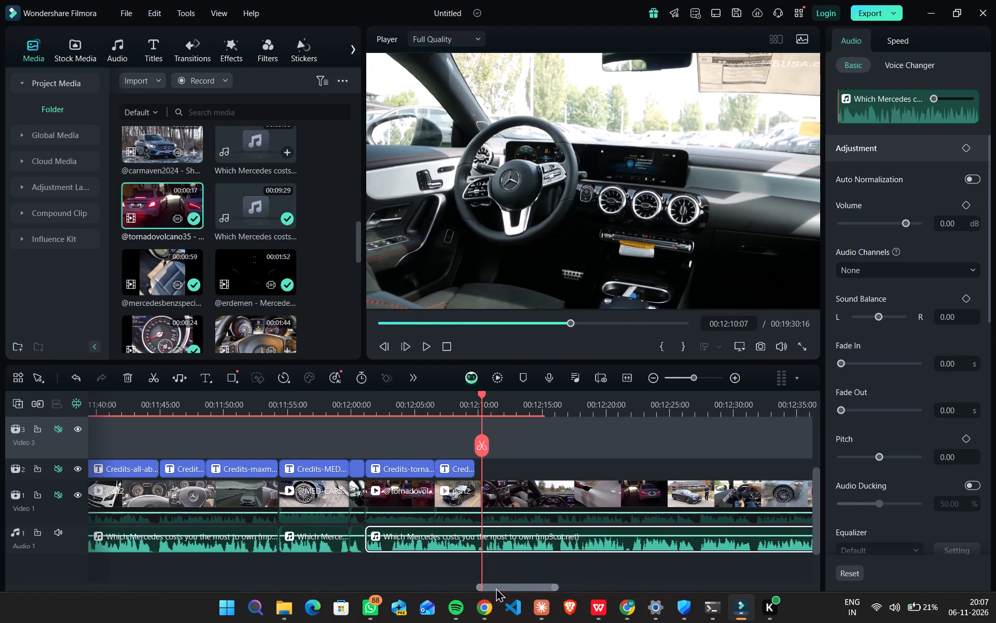
pyautogui.moveTo(496, 588); pyautogui.dragTo(670, 585)
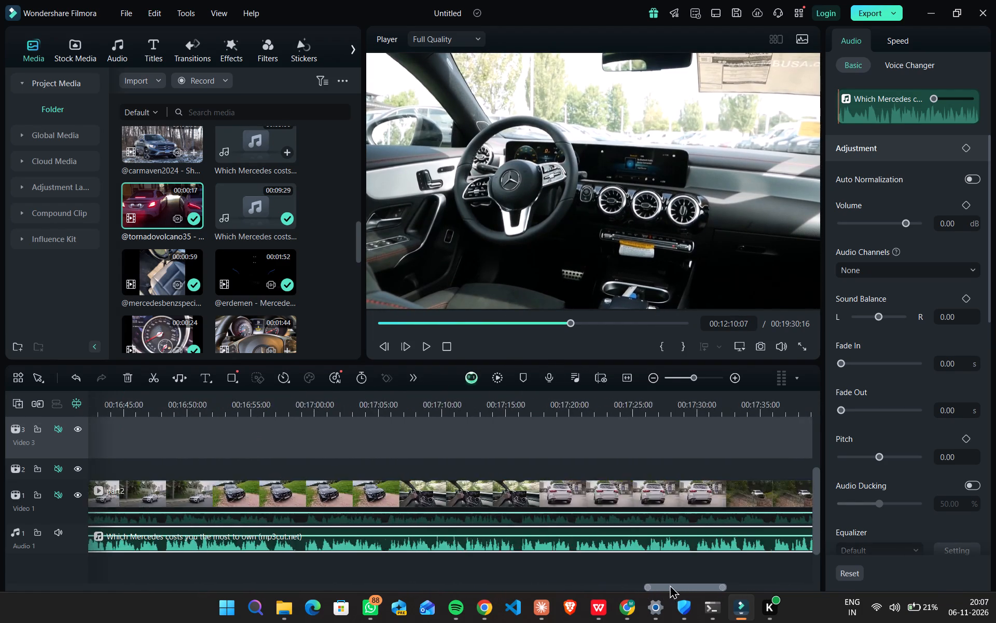
pyautogui.moveTo(670, 585); pyautogui.dragTo(541, 586)
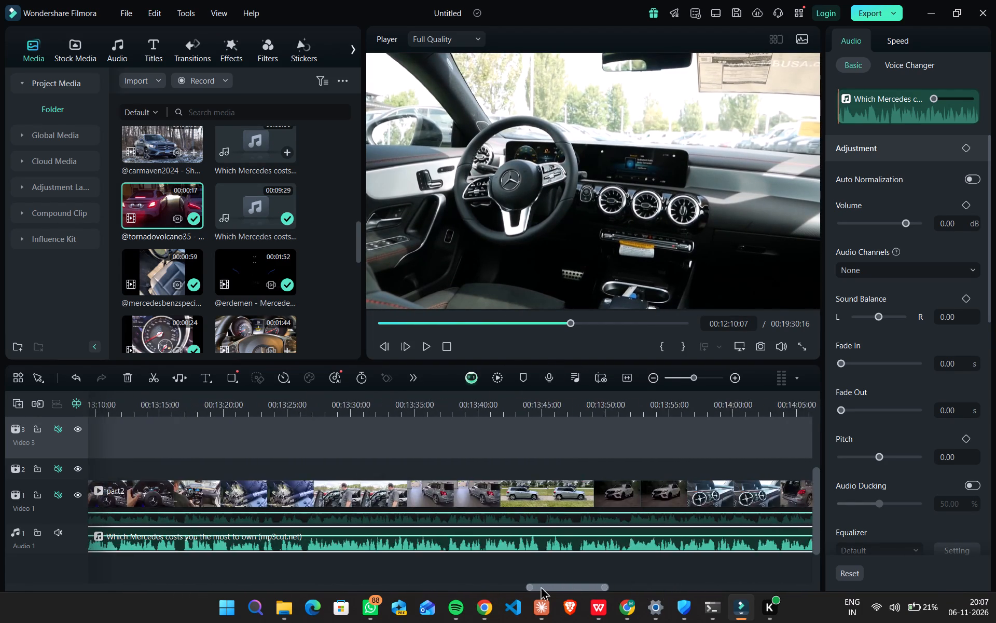
pyautogui.moveTo(541, 586); pyautogui.dragTo(499, 586)
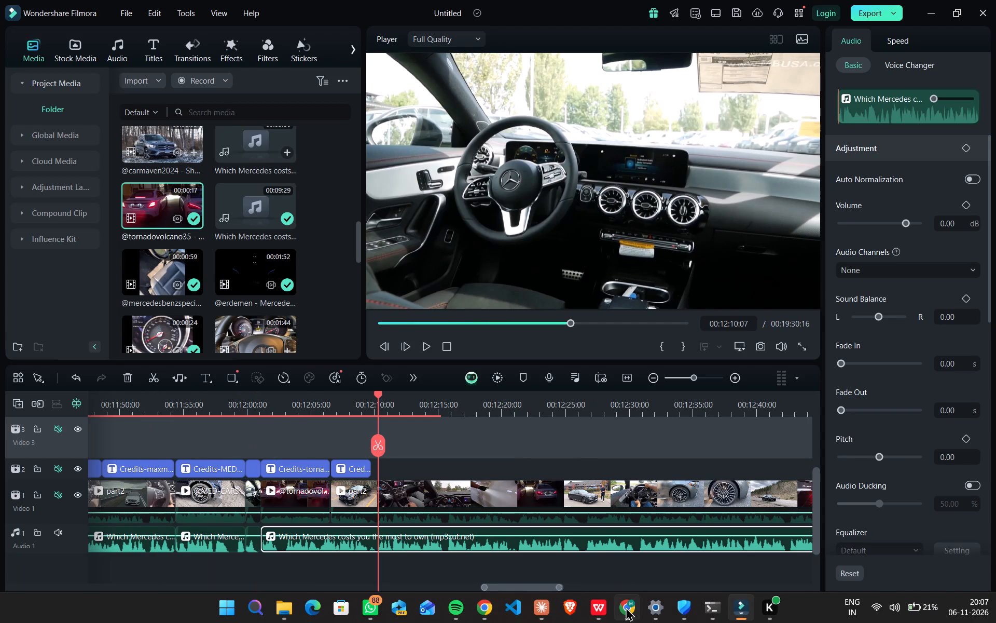
# Switch to WPS Office to consult the source clip list in used_segments.csv, and return to Filmora.
pyautogui.click(596, 608)
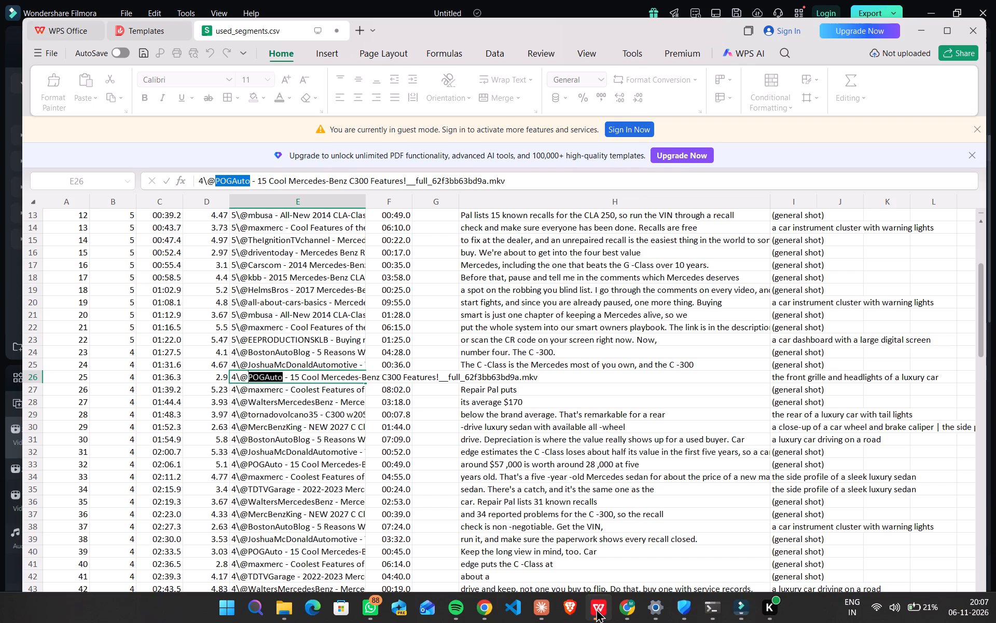
pyautogui.click(596, 608)
pyautogui.click(596, 608)
pyautogui.click(596, 608)
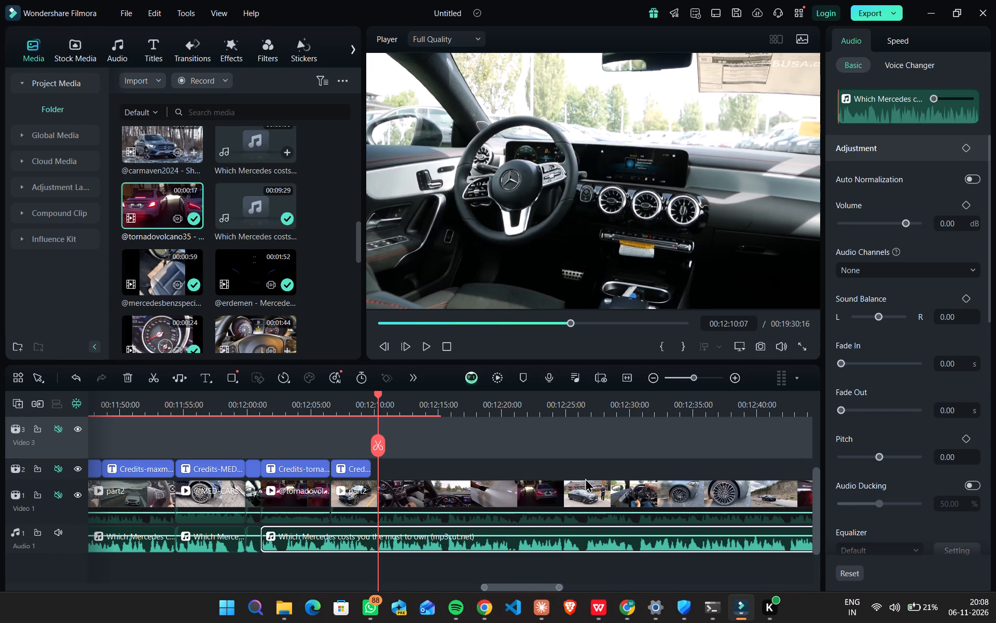
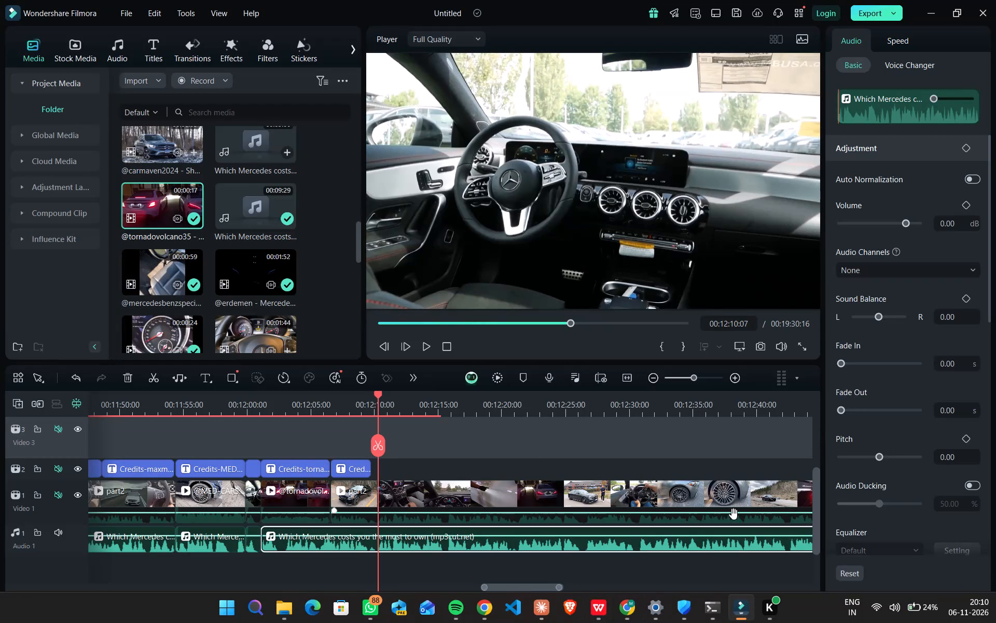
# Connect the AirBass Headphone over Bluetooth in Windows and check its connection status.
pyautogui.click(927, 613)
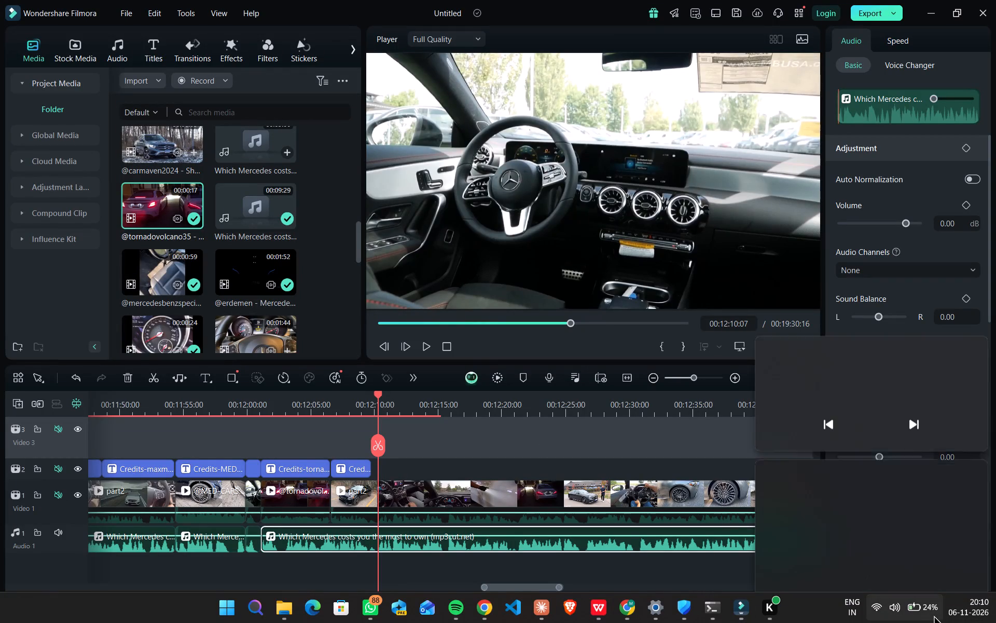
pyautogui.click(893, 368)
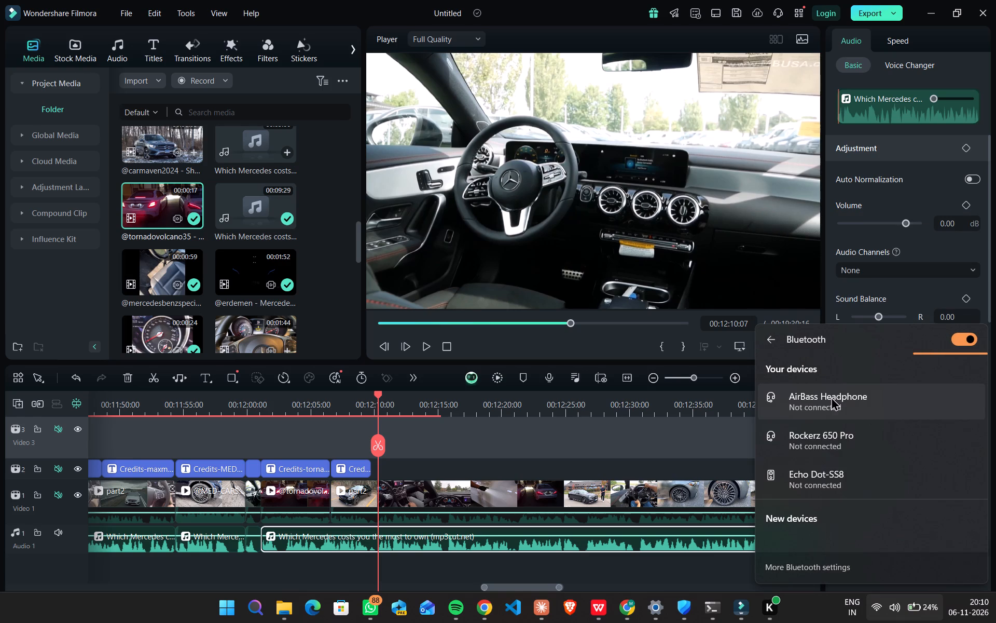
pyautogui.click(831, 397)
pyautogui.moveTo(378, 399); pyautogui.dragTo(357, 398)
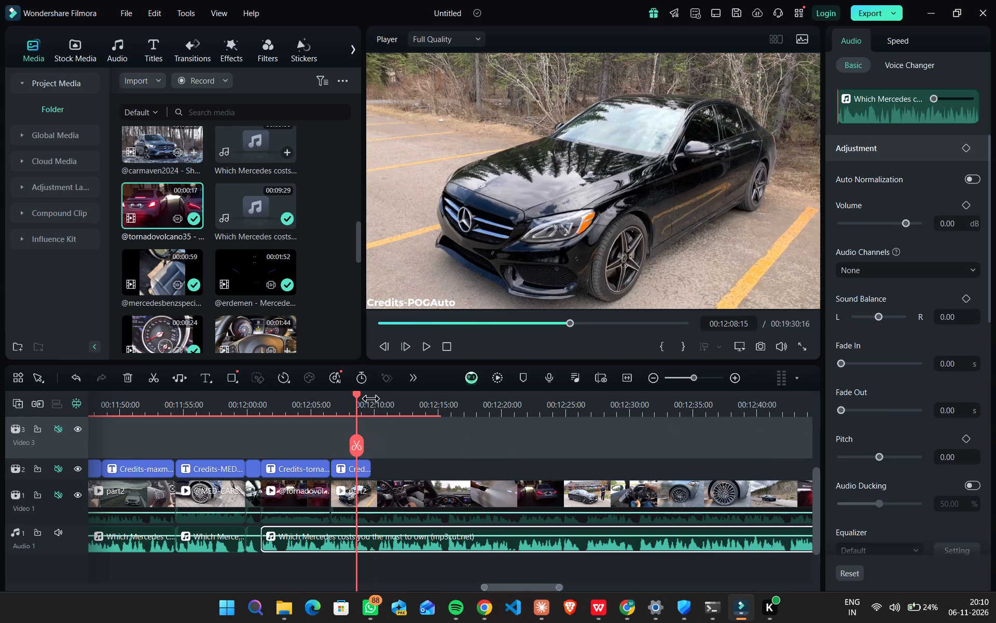
pyautogui.click(917, 607)
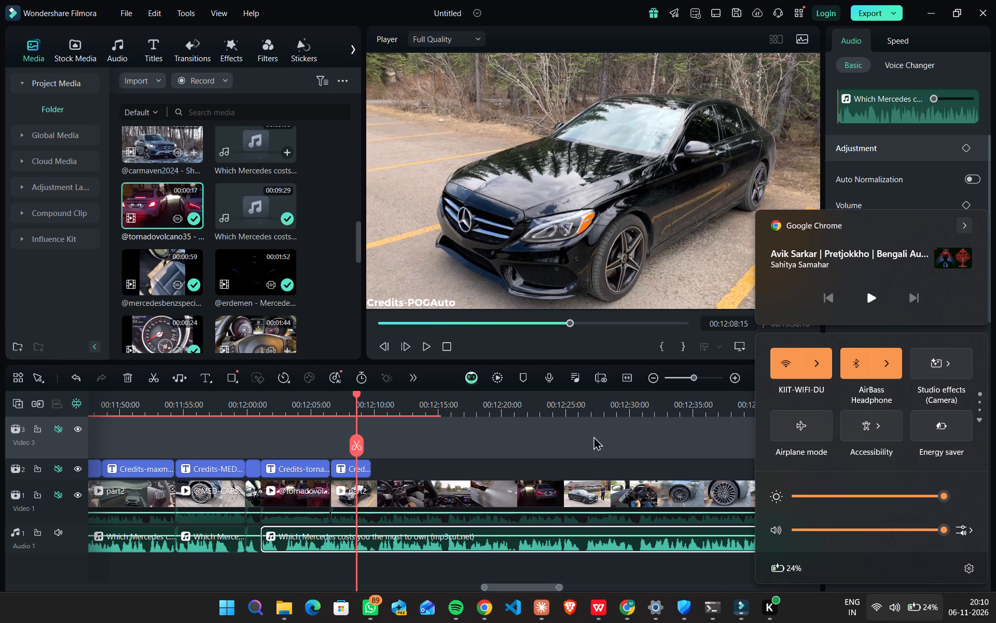
# Play the end of the Credits-POGAuto shot and place the playhead at 00:12:09:18, where that credit title ends.
pyautogui.moveTo(356, 403); pyautogui.dragTo(340, 402)
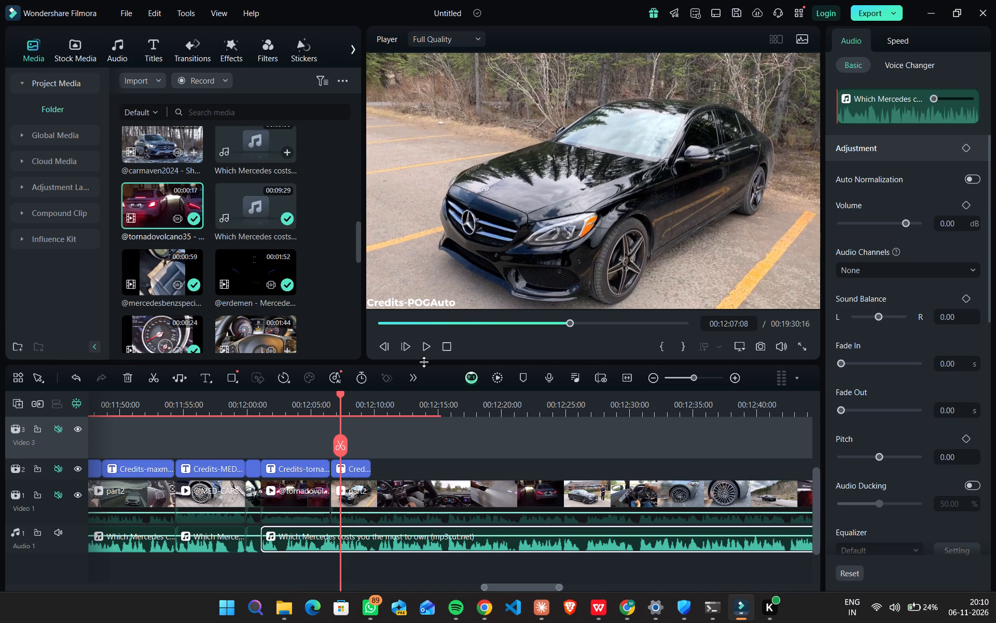
pyautogui.click(430, 352)
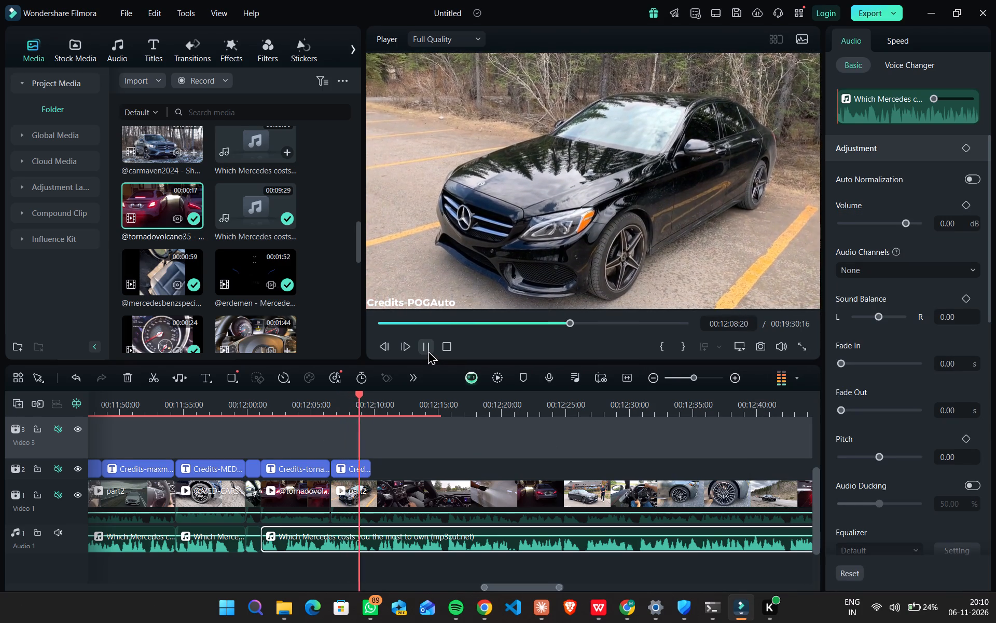
pyautogui.click(428, 349)
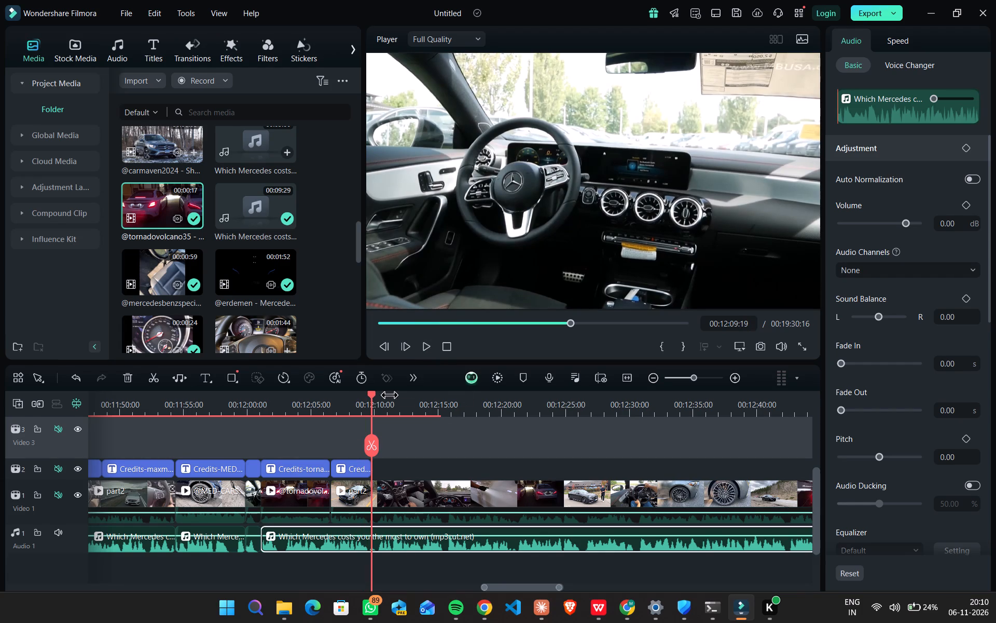
pyautogui.click(372, 395)
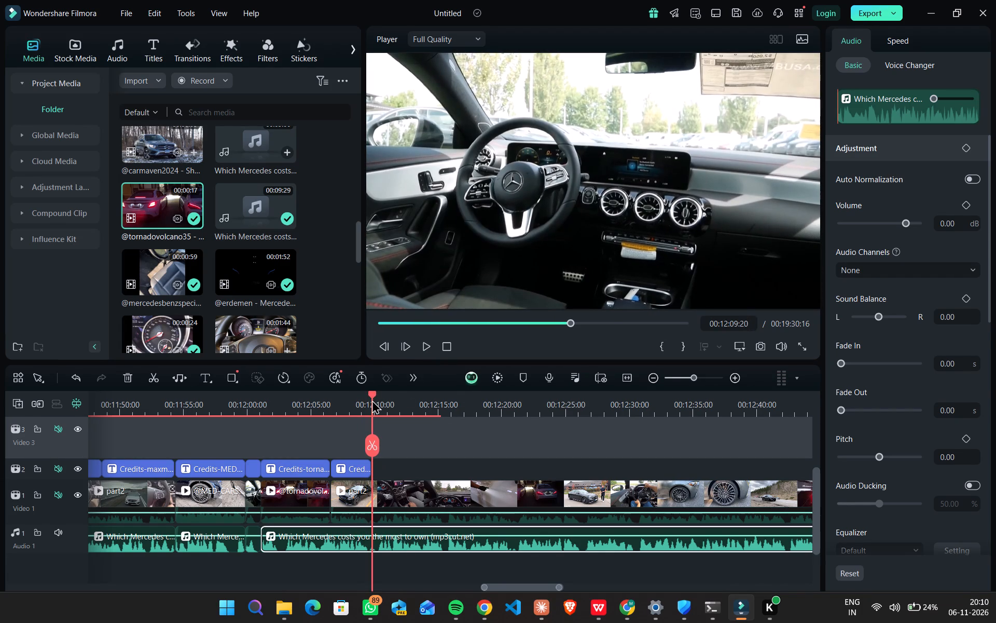
pyautogui.press('Left')
pyautogui.press('Left')
pyautogui.press('Left')
pyautogui.press('Right')
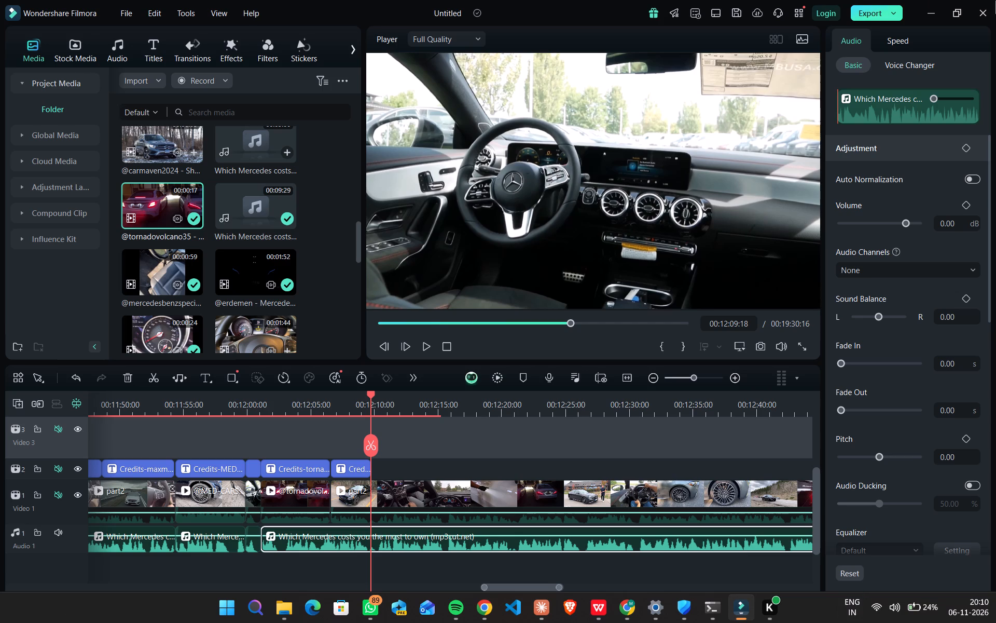
# Switch to used_segments.csv in WPS Office, copy the channel name maxmerc from the clip in row 27, and return to Filmora.
pyautogui.click(591, 605)
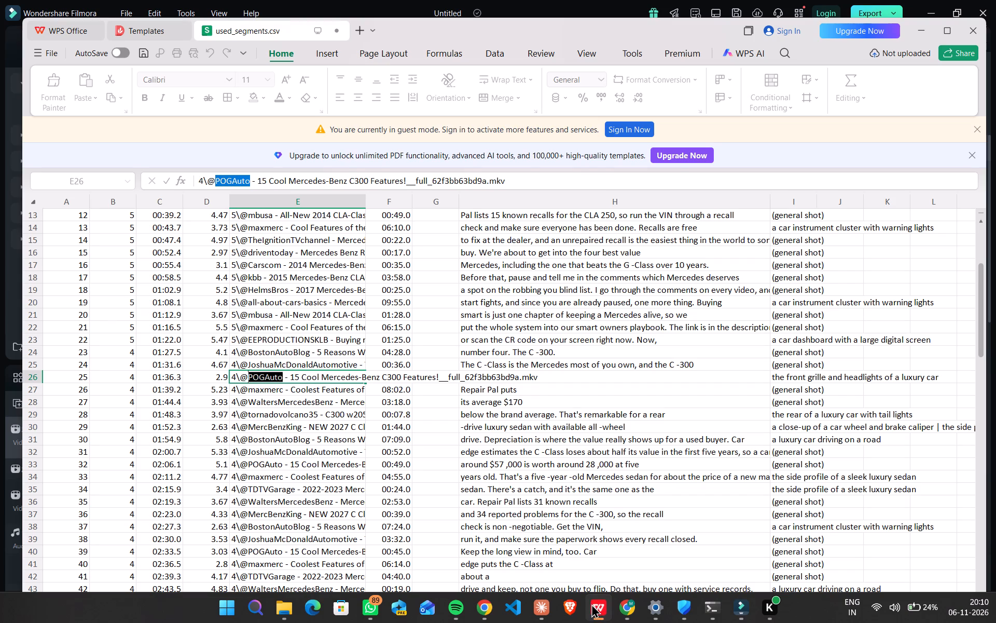
pyautogui.doubleClick(269, 391)
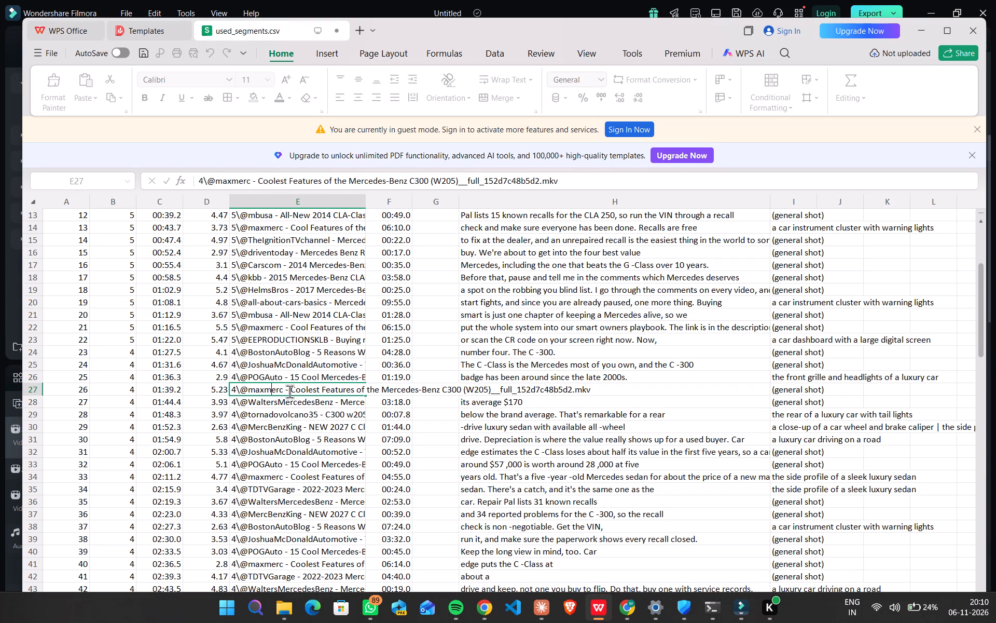
pyautogui.moveTo(284, 391); pyautogui.dragTo(247, 391)
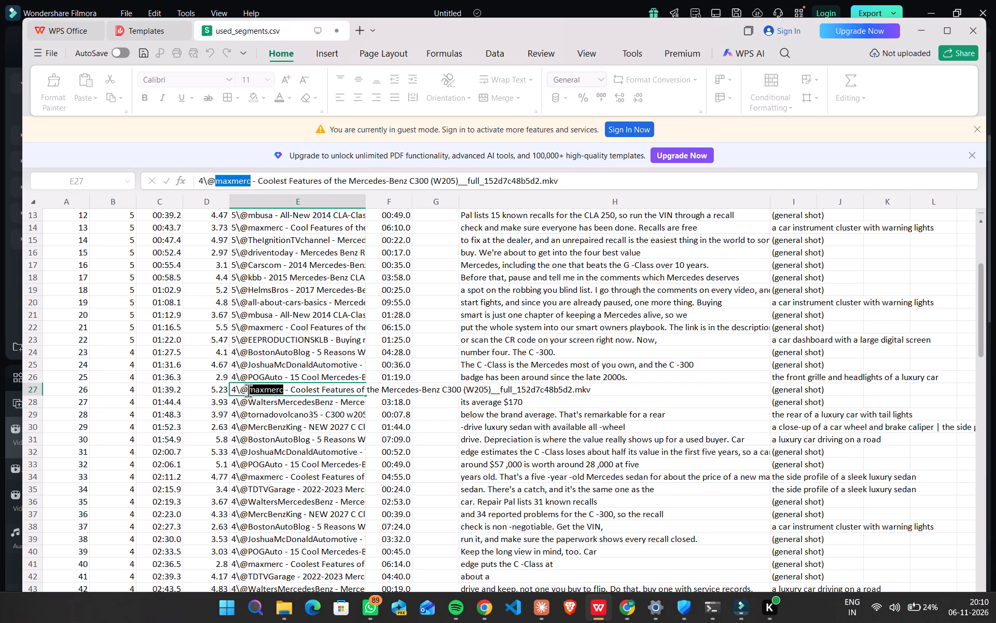
pyautogui.hotkey('ctrl', 'c')
pyautogui.click(924, 32)
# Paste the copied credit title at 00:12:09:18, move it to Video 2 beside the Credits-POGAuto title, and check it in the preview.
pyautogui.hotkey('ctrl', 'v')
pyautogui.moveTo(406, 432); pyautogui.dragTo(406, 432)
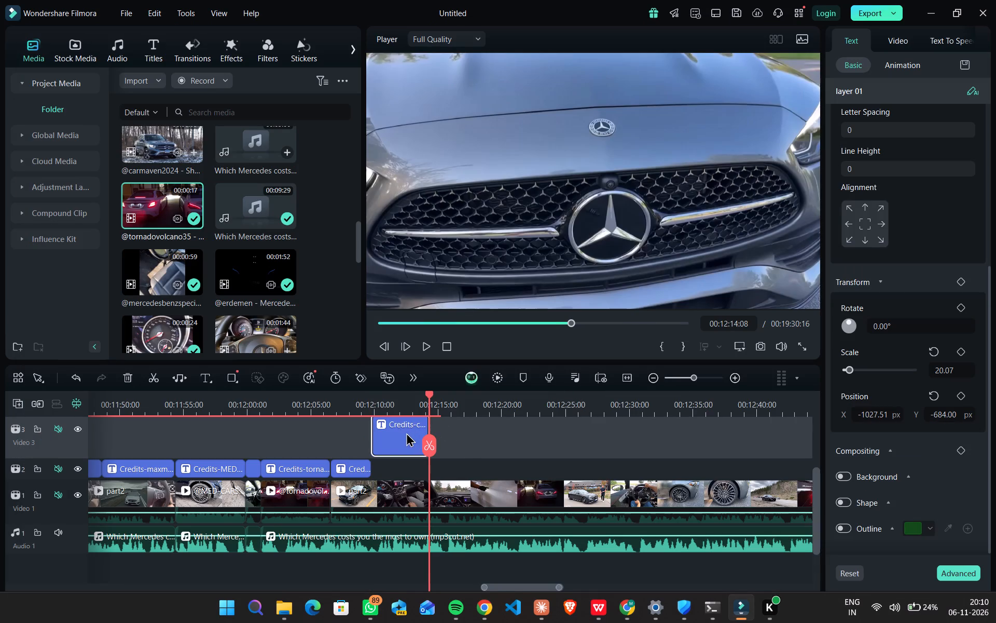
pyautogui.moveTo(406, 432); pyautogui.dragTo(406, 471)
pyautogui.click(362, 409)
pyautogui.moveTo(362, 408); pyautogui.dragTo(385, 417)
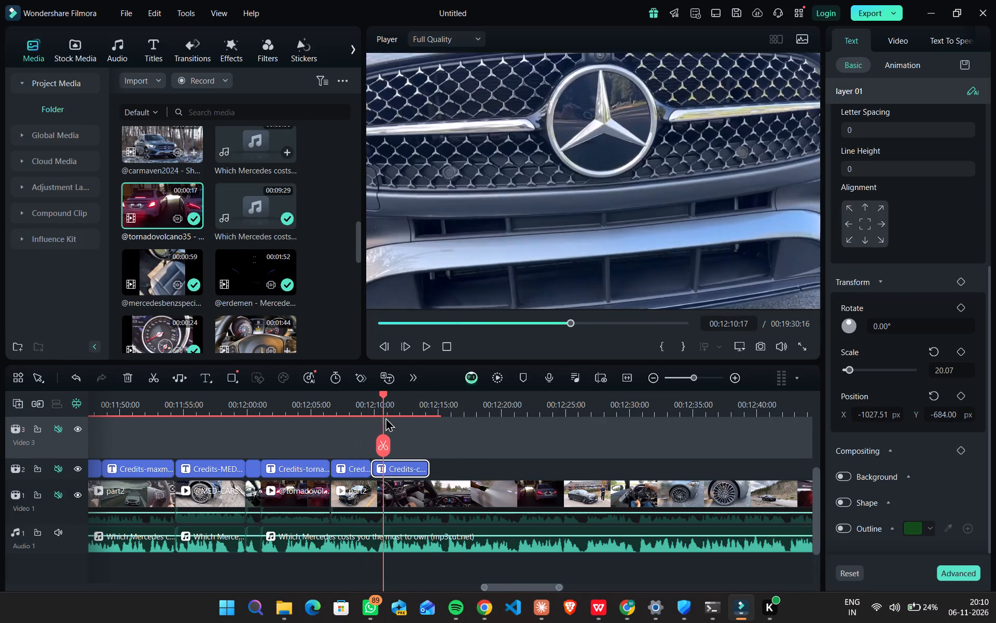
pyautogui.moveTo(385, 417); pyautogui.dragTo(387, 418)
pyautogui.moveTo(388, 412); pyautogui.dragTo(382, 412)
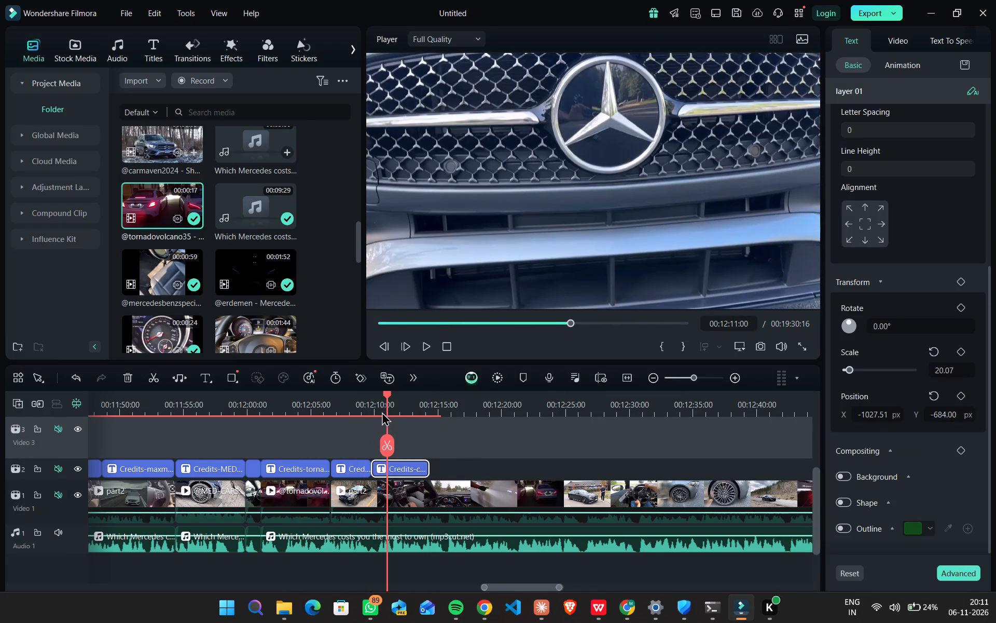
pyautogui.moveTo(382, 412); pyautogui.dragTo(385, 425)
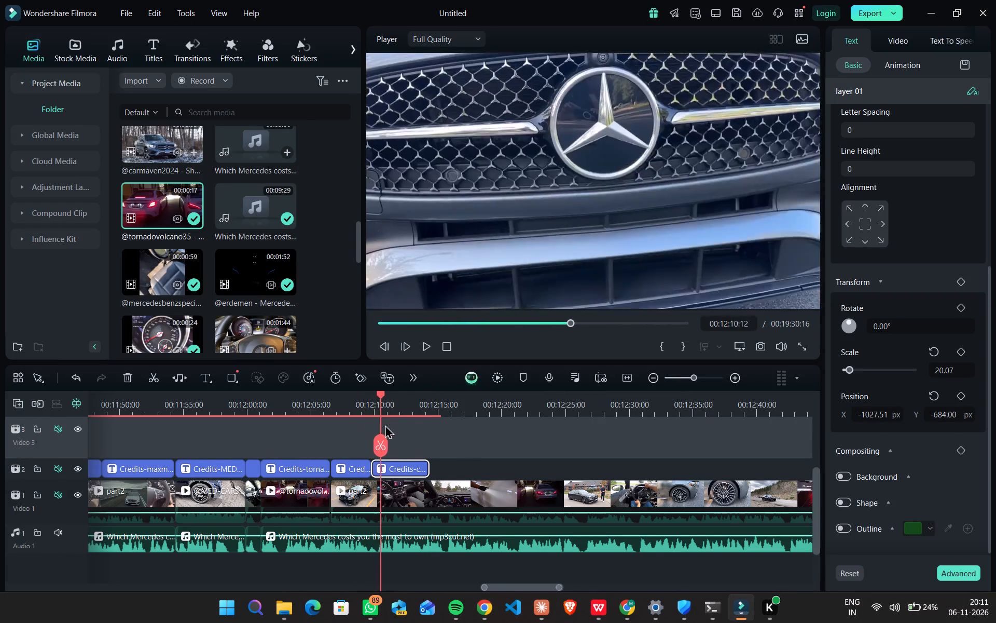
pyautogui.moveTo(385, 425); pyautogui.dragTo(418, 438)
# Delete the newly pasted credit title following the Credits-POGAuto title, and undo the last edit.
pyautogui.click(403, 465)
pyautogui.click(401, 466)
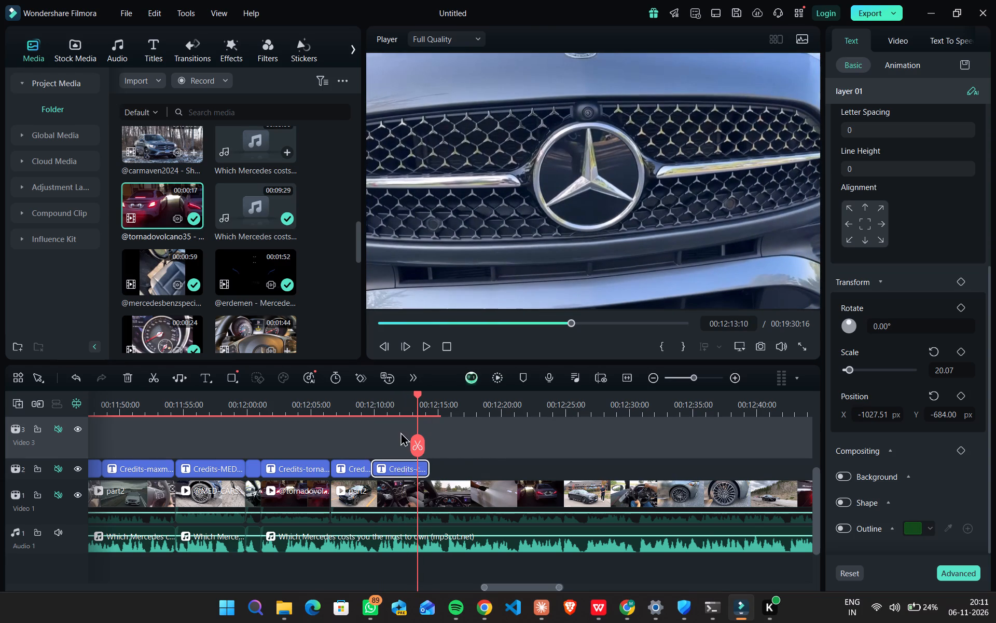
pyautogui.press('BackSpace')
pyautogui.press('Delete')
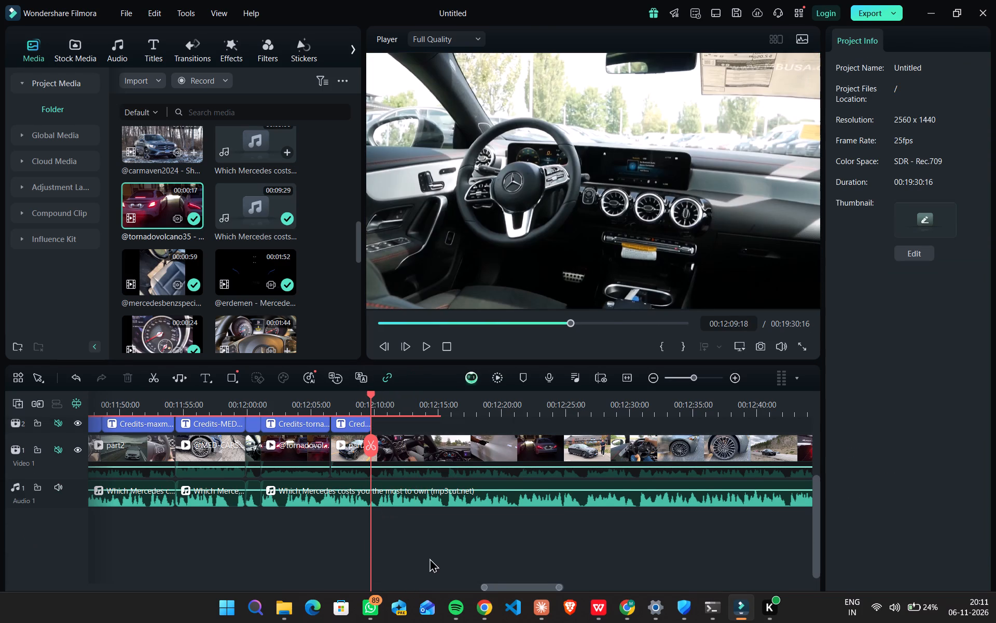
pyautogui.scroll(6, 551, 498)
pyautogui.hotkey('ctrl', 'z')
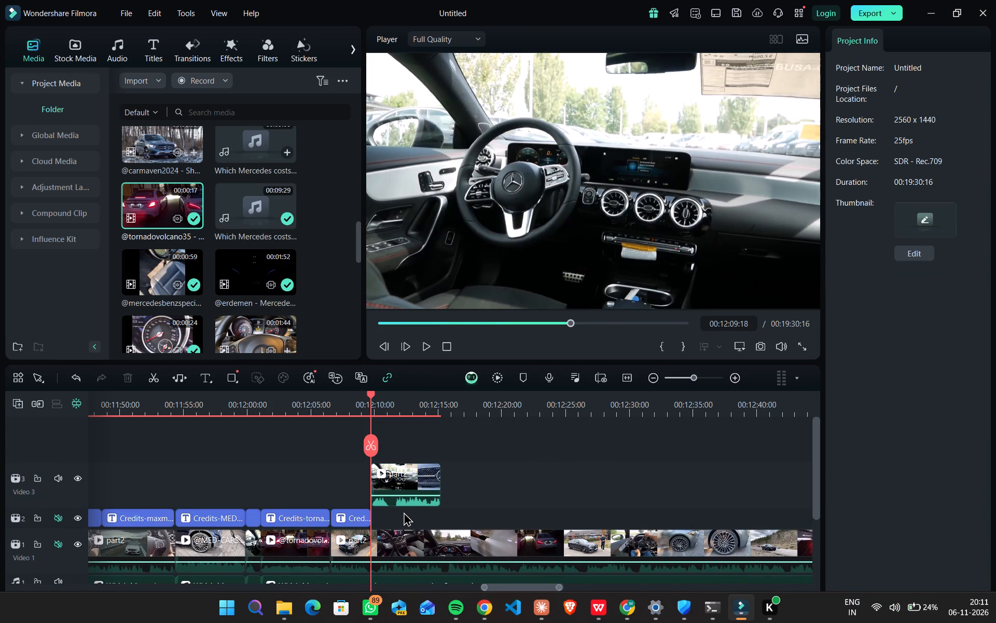
# Pull the short stray part2 clip above the credit track away to about 00:12:19 and delete it.
pyautogui.moveTo(413, 473); pyautogui.dragTo(528, 483)
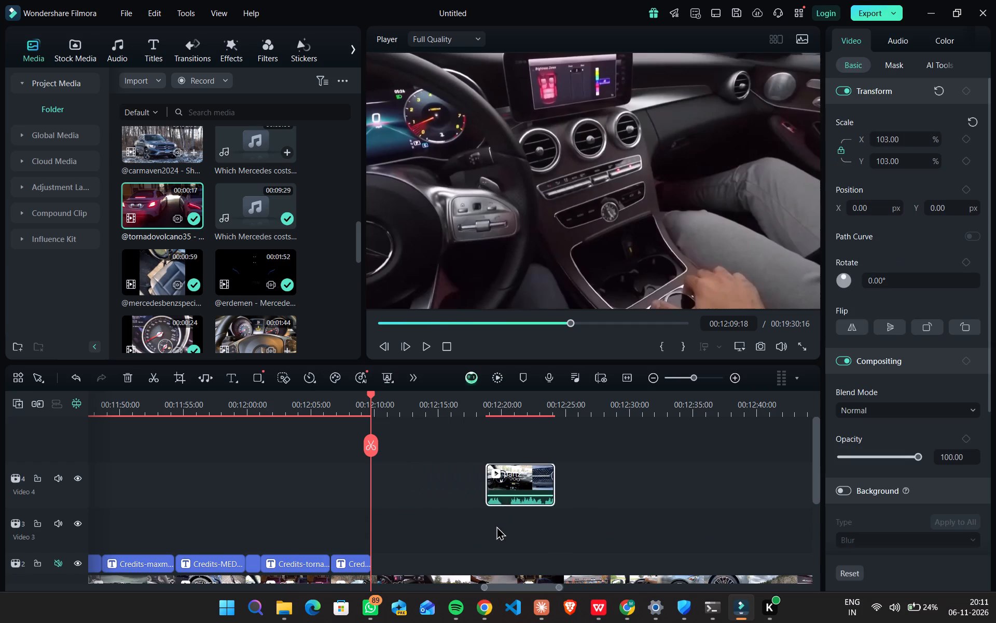
pyautogui.scroll(-4, 496, 526)
pyautogui.scroll(3, 496, 526)
pyautogui.click(521, 459)
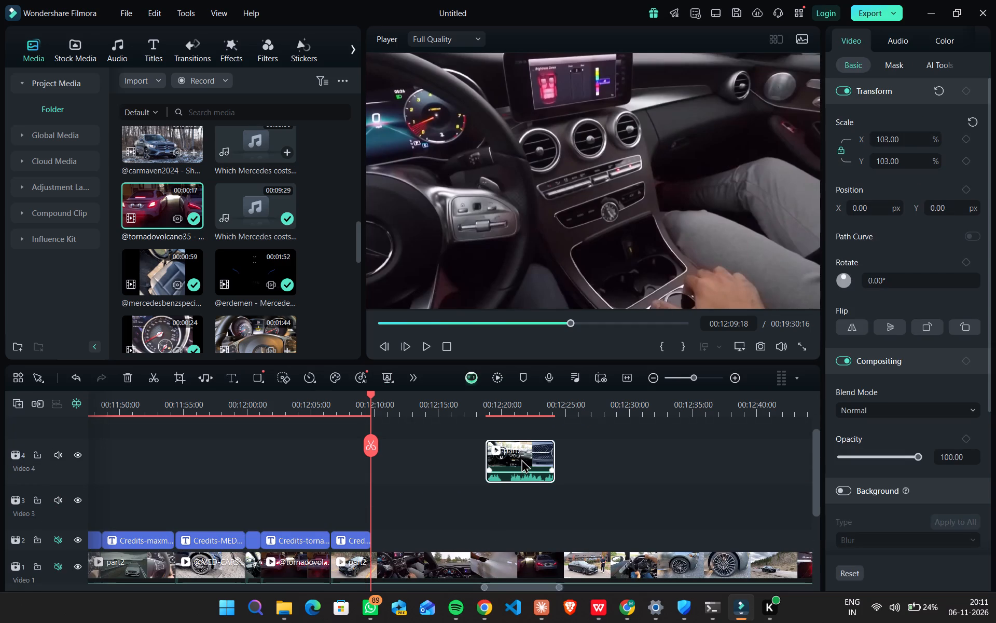
pyautogui.scroll(5, 521, 461)
pyautogui.scroll(-5, 521, 461)
pyautogui.scroll(4, 521, 468)
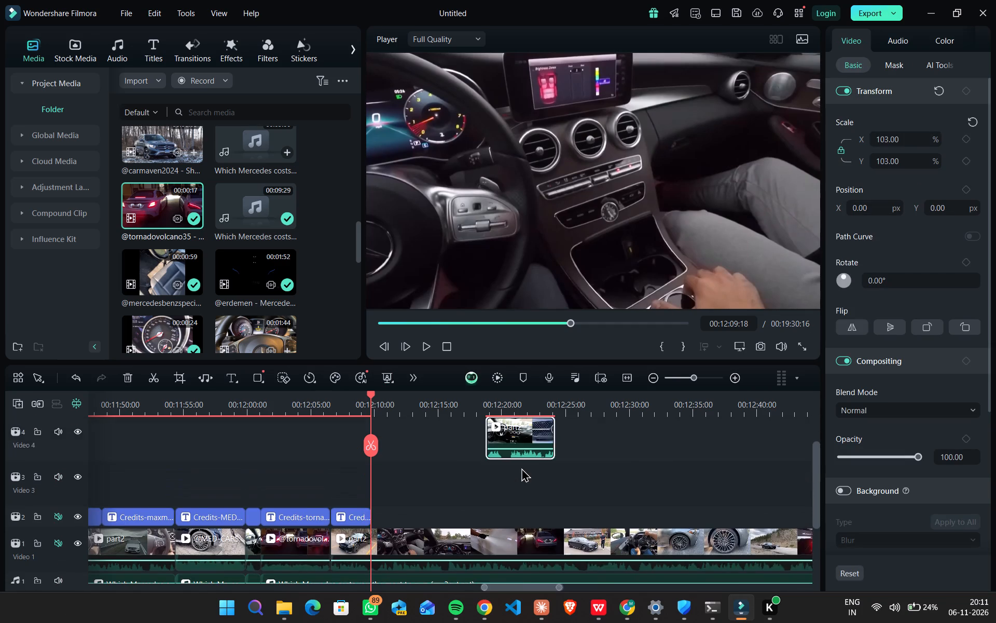
pyautogui.scroll(5, 521, 468)
pyautogui.rightClick(521, 476)
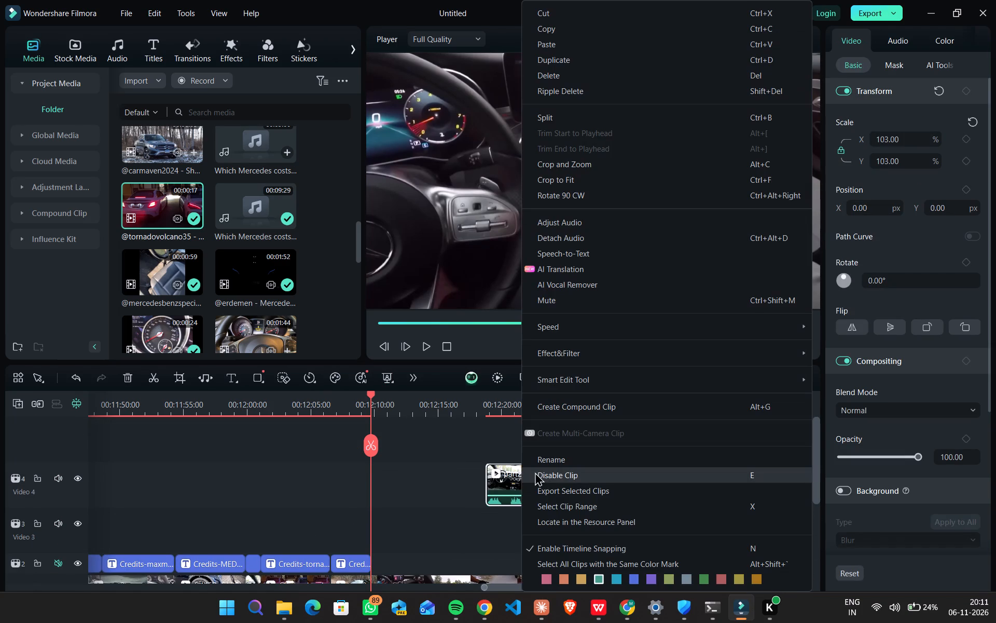
pyautogui.click(555, 74)
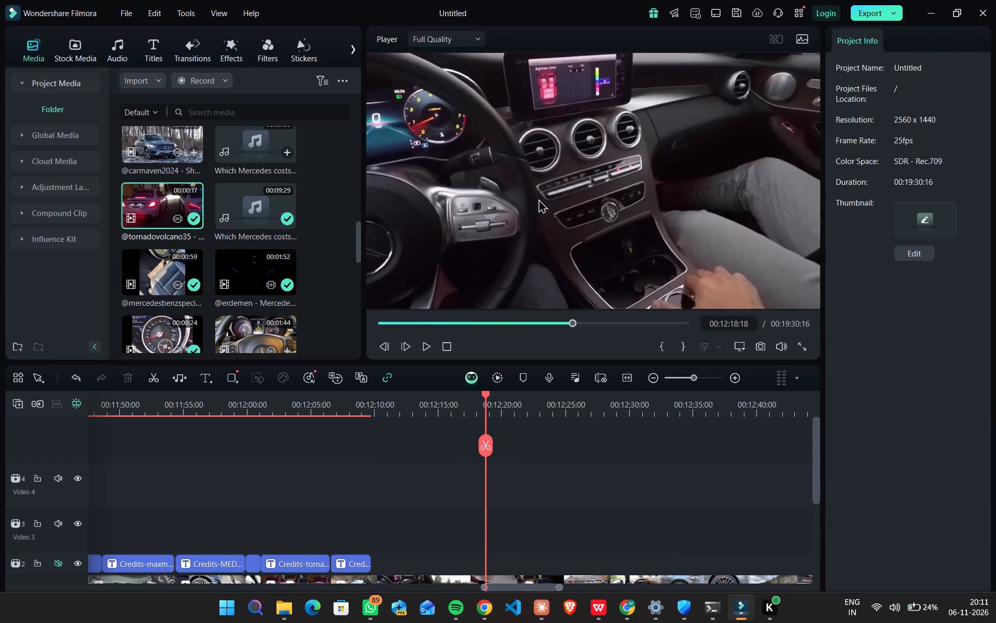
# Examine the footage from about 00:12:01 to 00:12:20 and the shot change at the end of the Credits-POGAuto title.
pyautogui.moveTo(486, 401); pyautogui.dragTo(397, 397)
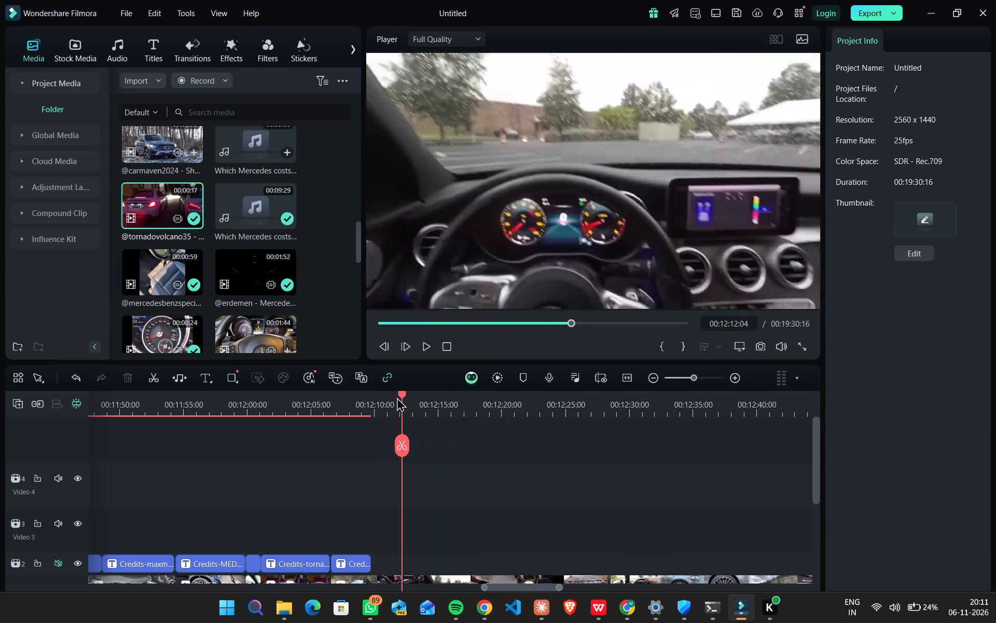
pyautogui.moveTo(397, 397); pyautogui.dragTo(361, 404)
pyautogui.scroll(-2, 361, 405)
pyautogui.scroll(-3, 411, 424)
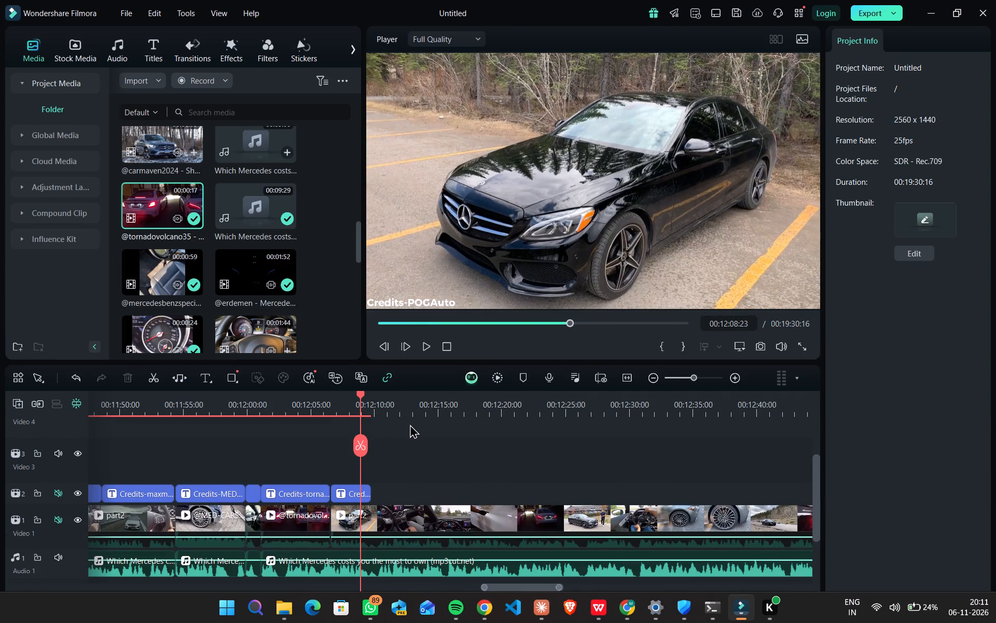
pyautogui.moveTo(362, 402); pyautogui.dragTo(265, 413)
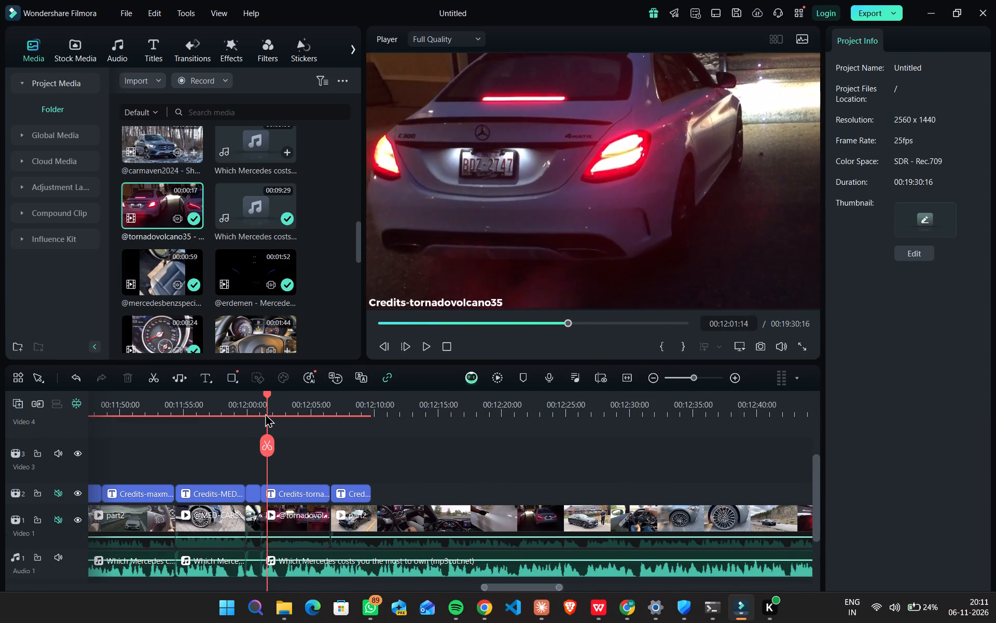
pyautogui.moveTo(265, 413); pyautogui.dragTo(505, 439)
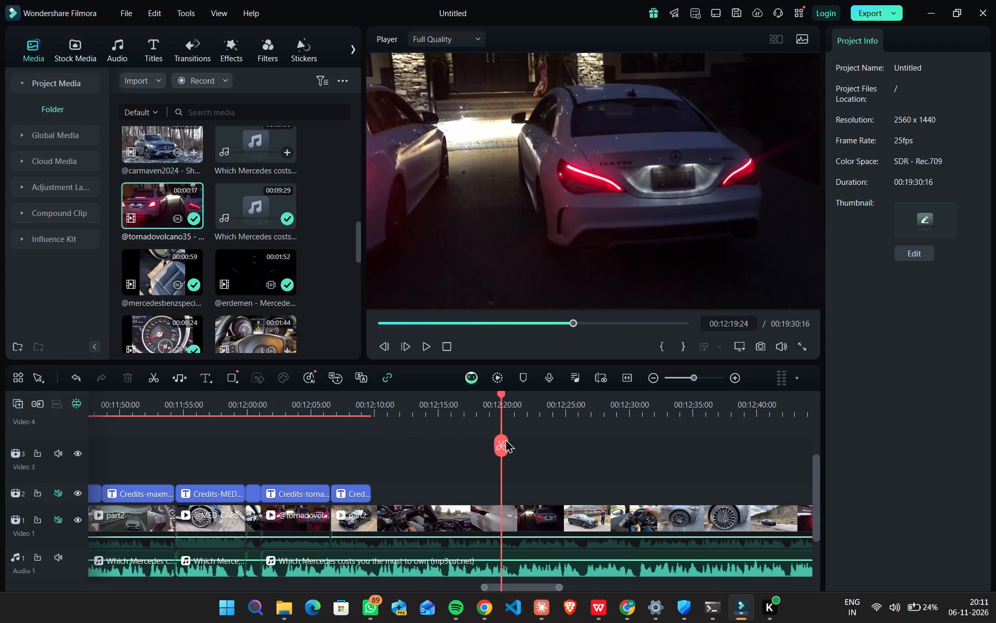
pyautogui.moveTo(505, 439); pyautogui.dragTo(479, 452)
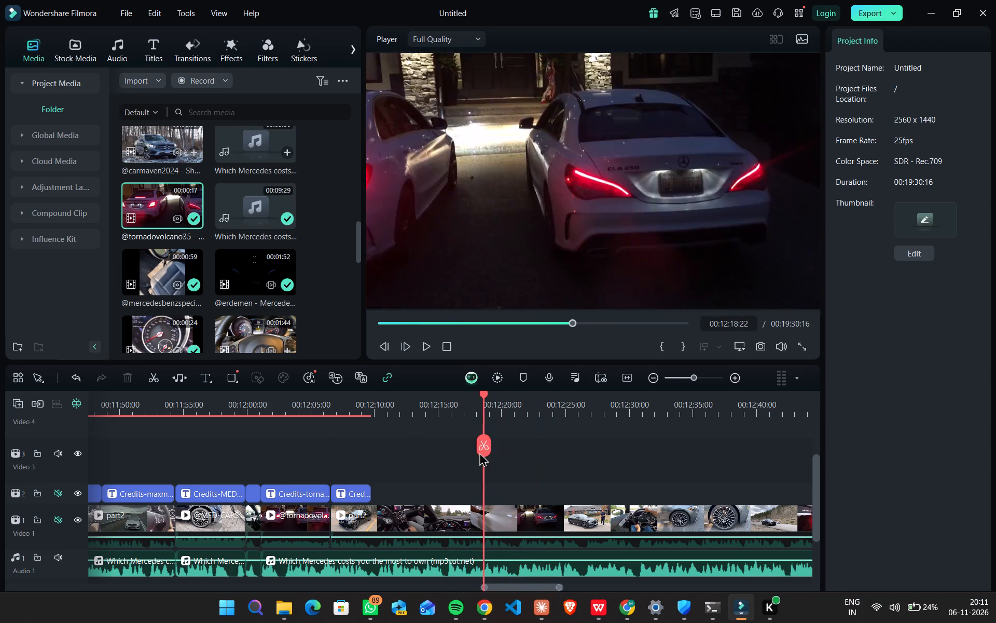
pyautogui.moveTo(479, 452); pyautogui.dragTo(359, 462)
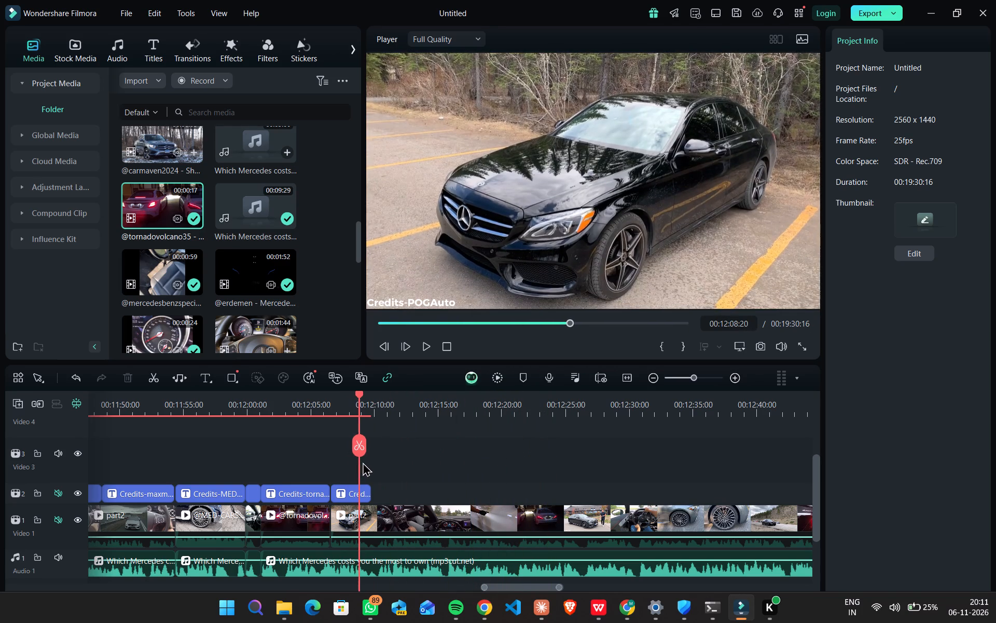
pyautogui.press('space')
pyautogui.press('space')
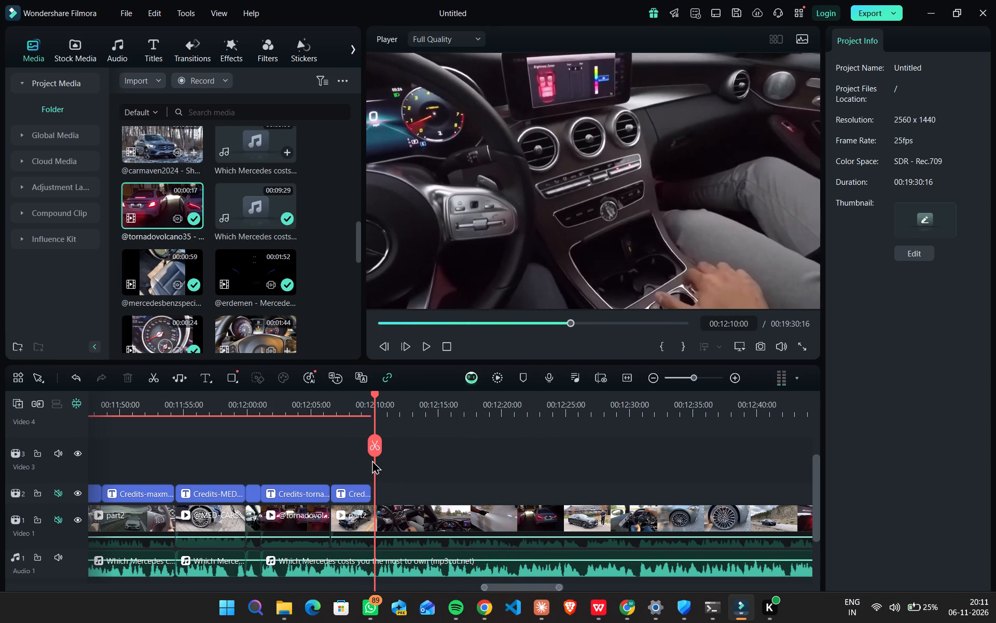
pyautogui.press('space')
pyautogui.press('space')
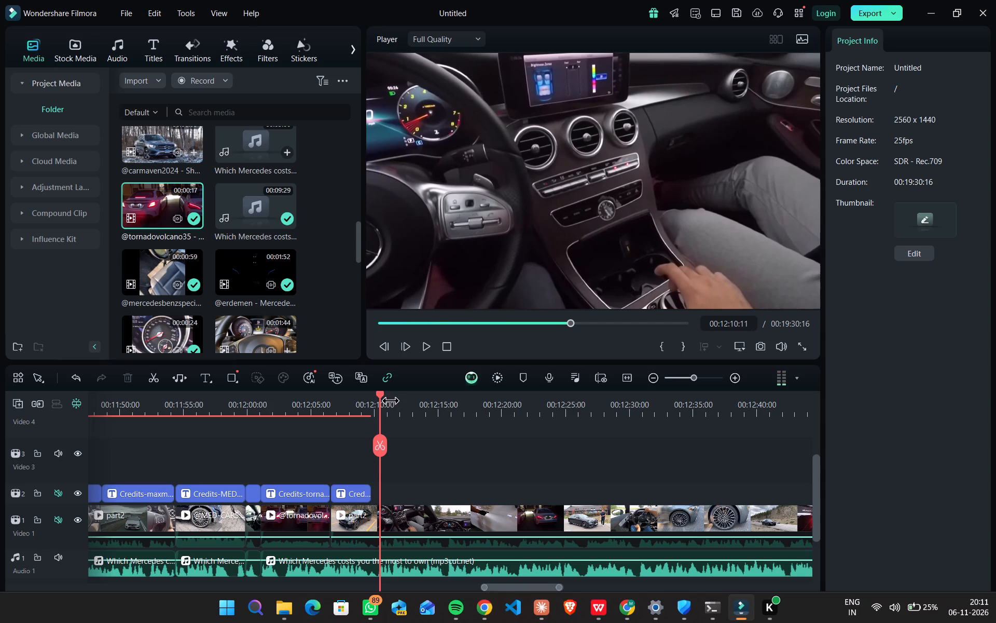
# Paste the copied credit title, place it on Video 2 directly after the Credits-POGAuto title, and check it in the preview.
pyautogui.hotkey('ctrl', 'v')
pyautogui.moveTo(404, 468); pyautogui.dragTo(394, 490)
pyautogui.click(364, 407)
pyautogui.moveTo(363, 407); pyautogui.dragTo(399, 424)
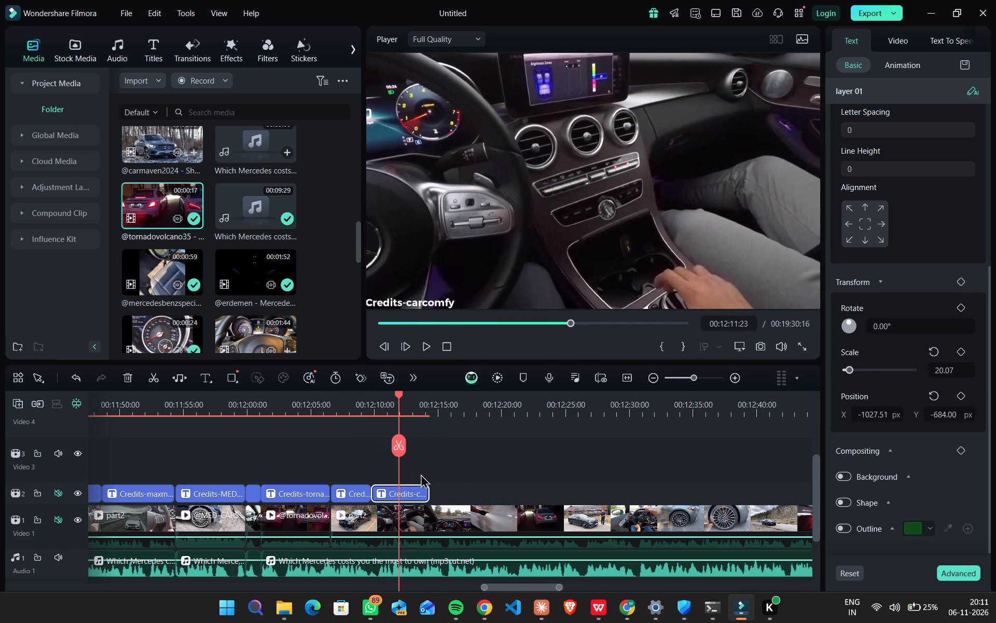
# Change the title text after the Credits-POGAuto title to Credits-cmaxmerc and set its X position to -1008.51 px.
pyautogui.moveTo(989, 279); pyautogui.dragTo(995, 98)
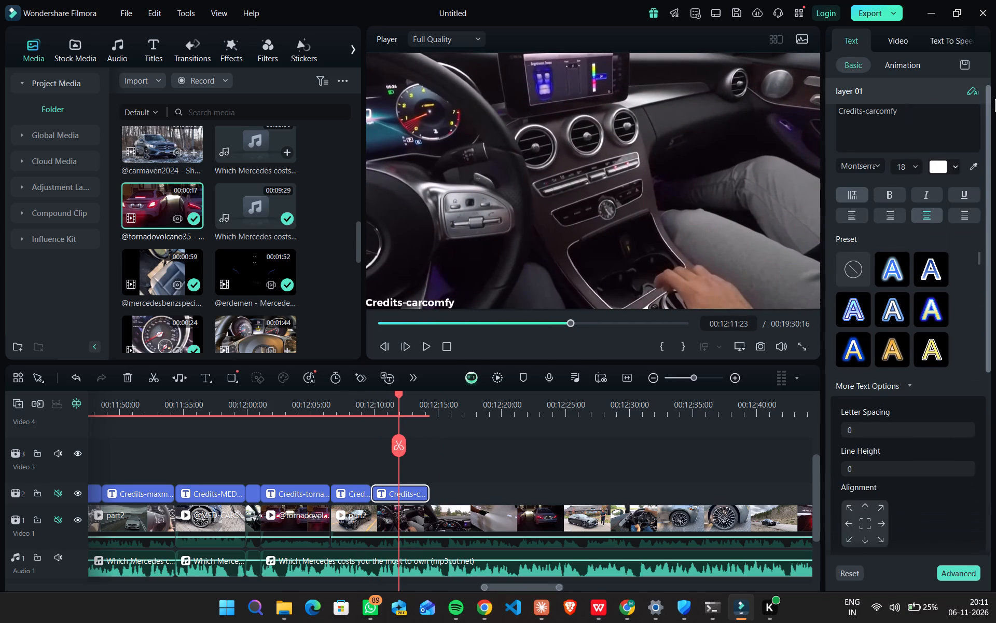
pyautogui.moveTo(995, 98); pyautogui.dragTo(993, 89)
pyautogui.moveTo(928, 125); pyautogui.dragTo(877, 123)
pyautogui.rightClick(881, 121)
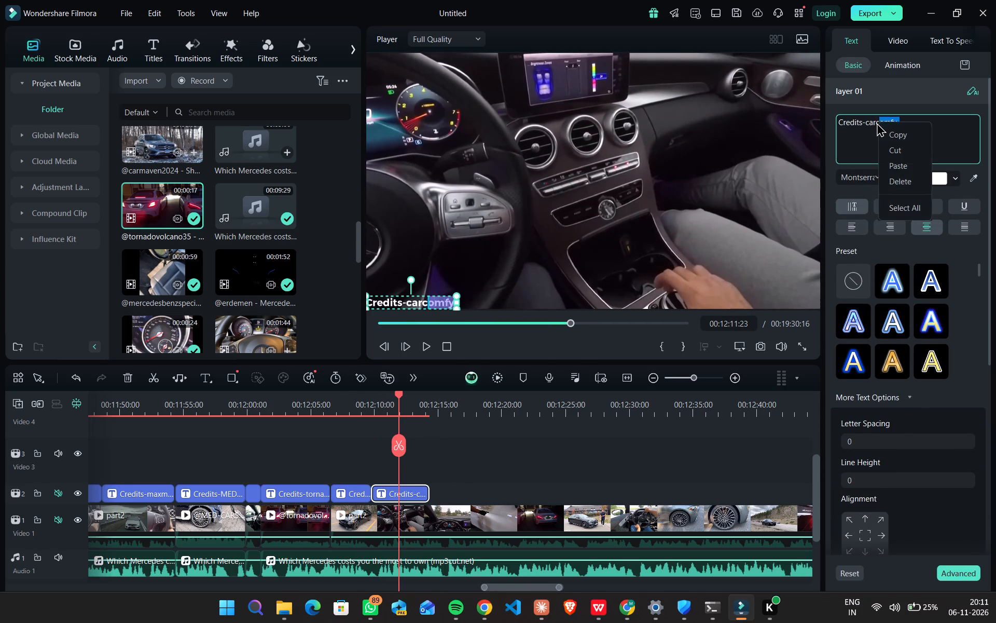
pyautogui.moveTo(877, 123); pyautogui.dragTo(876, 123)
pyautogui.click(872, 124)
pyautogui.moveTo(898, 121); pyautogui.dragTo(868, 121)
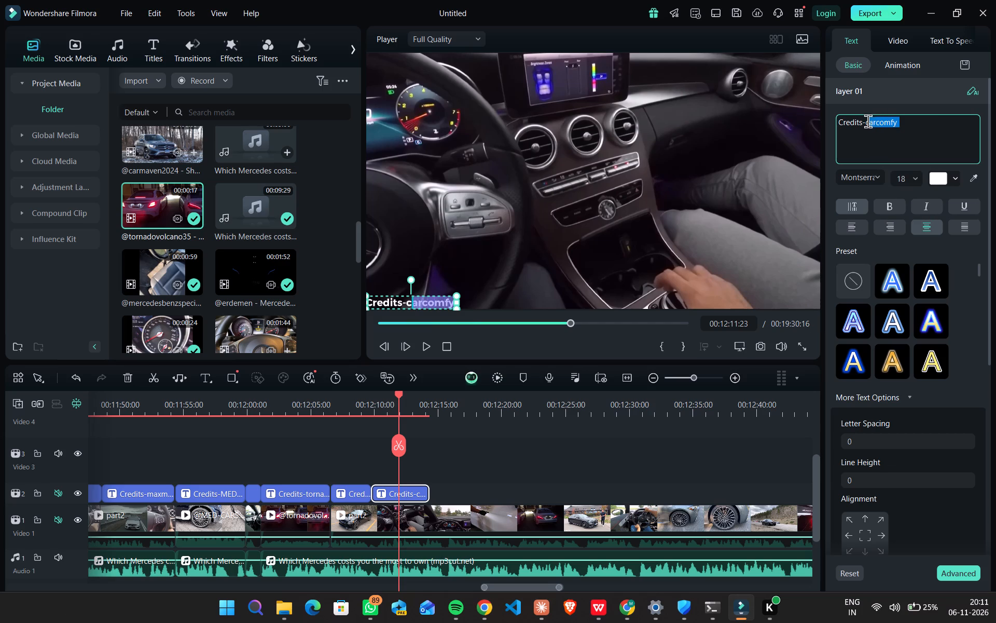
pyautogui.moveTo(868, 121); pyautogui.dragTo(869, 121)
pyautogui.hotkey('ctrl', 'v')
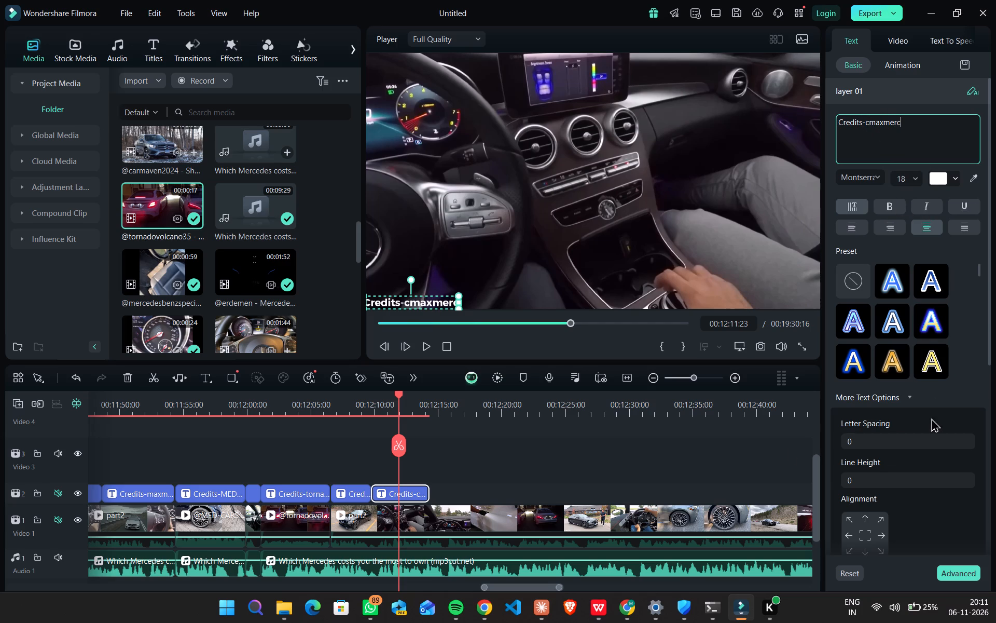
pyautogui.scroll(-8, 968, 466)
pyautogui.click(875, 412)
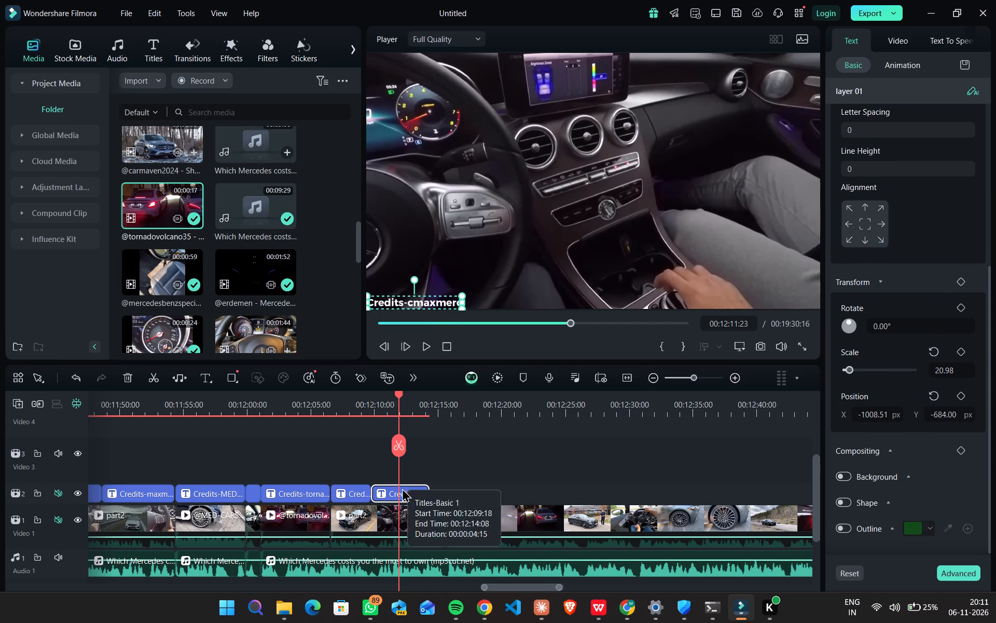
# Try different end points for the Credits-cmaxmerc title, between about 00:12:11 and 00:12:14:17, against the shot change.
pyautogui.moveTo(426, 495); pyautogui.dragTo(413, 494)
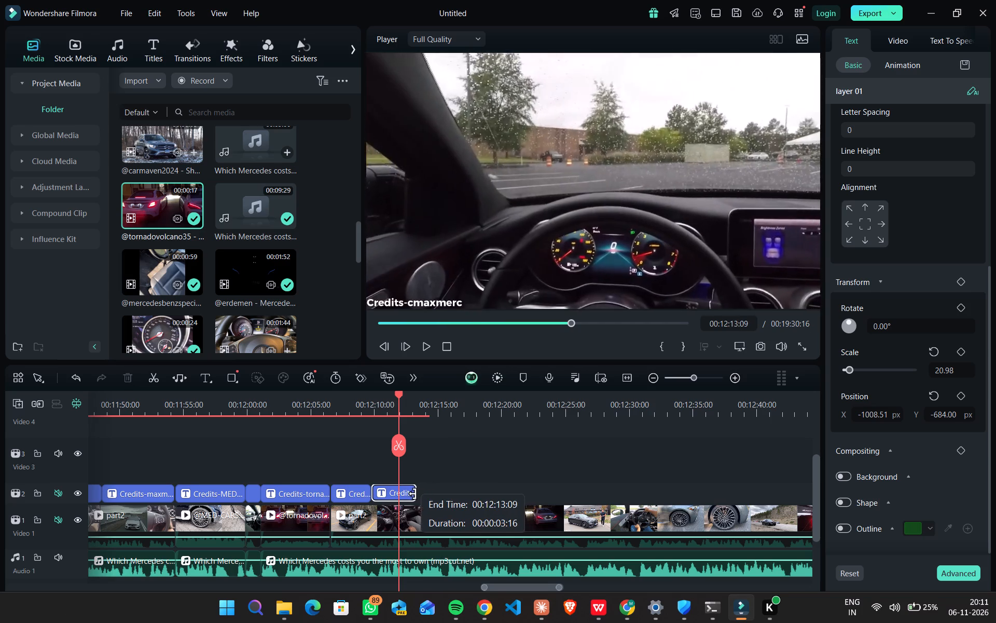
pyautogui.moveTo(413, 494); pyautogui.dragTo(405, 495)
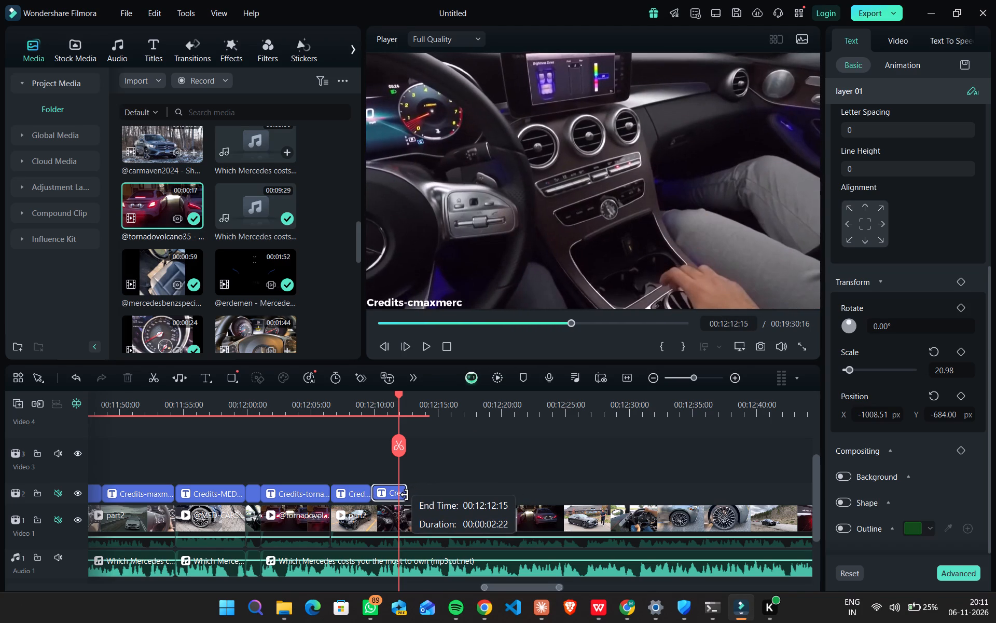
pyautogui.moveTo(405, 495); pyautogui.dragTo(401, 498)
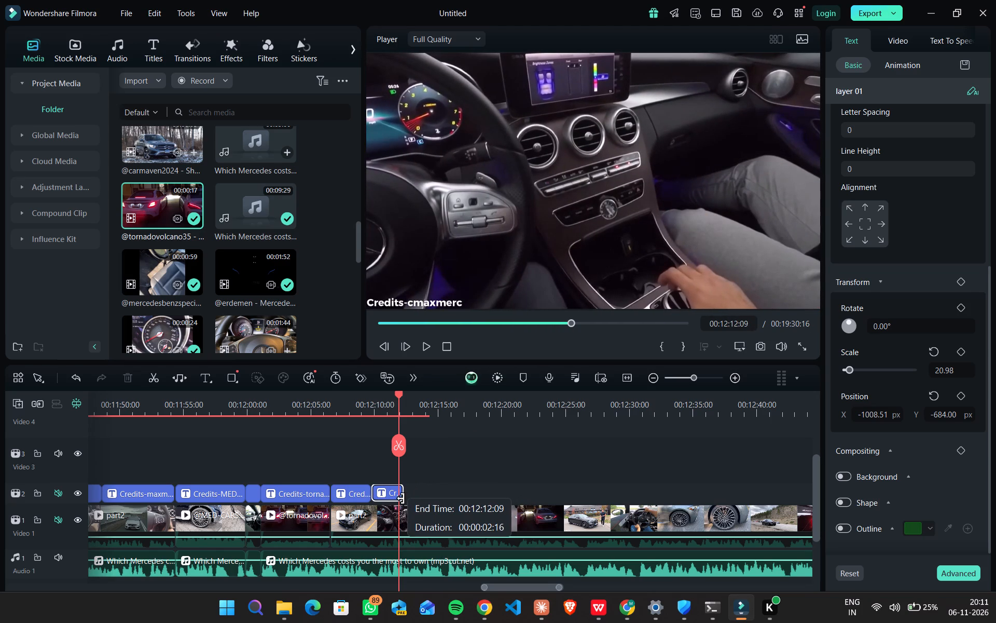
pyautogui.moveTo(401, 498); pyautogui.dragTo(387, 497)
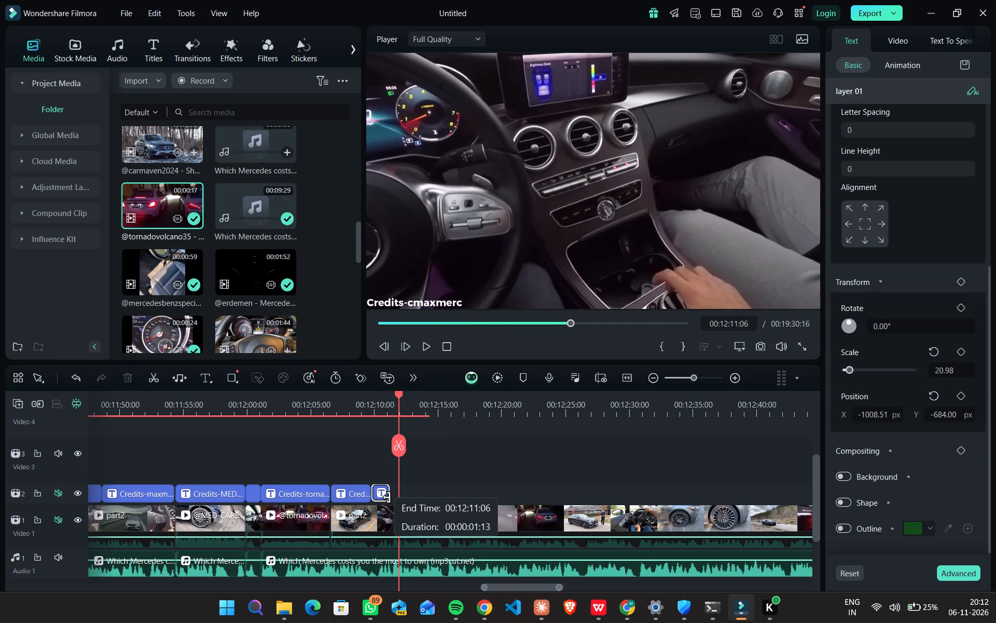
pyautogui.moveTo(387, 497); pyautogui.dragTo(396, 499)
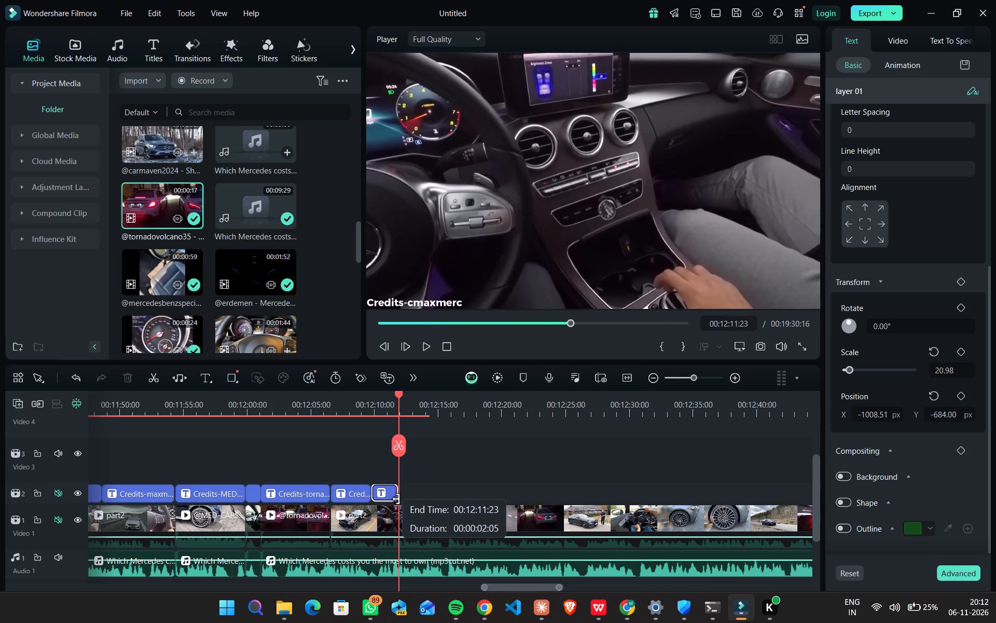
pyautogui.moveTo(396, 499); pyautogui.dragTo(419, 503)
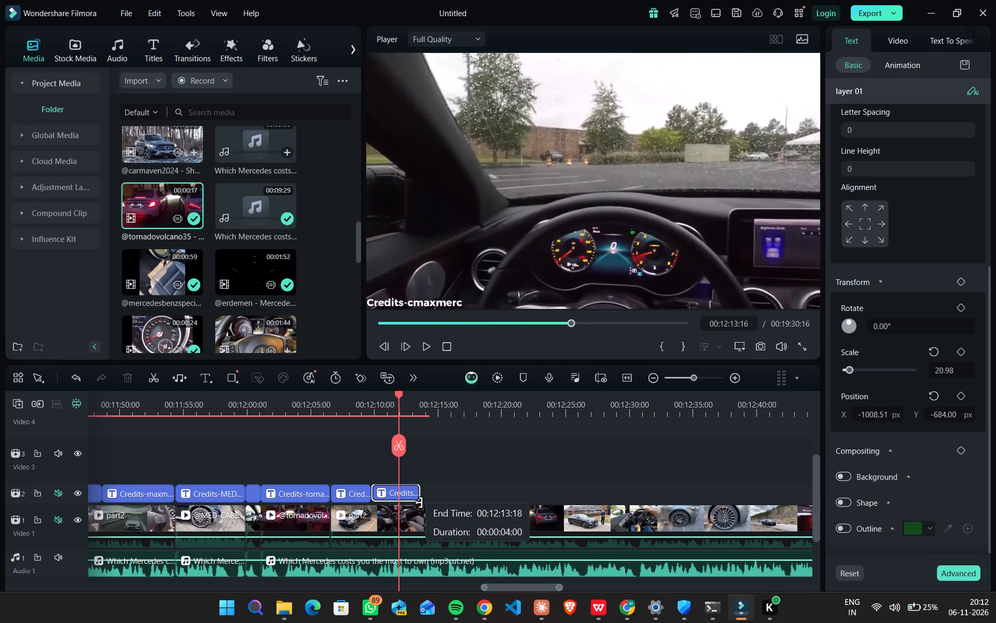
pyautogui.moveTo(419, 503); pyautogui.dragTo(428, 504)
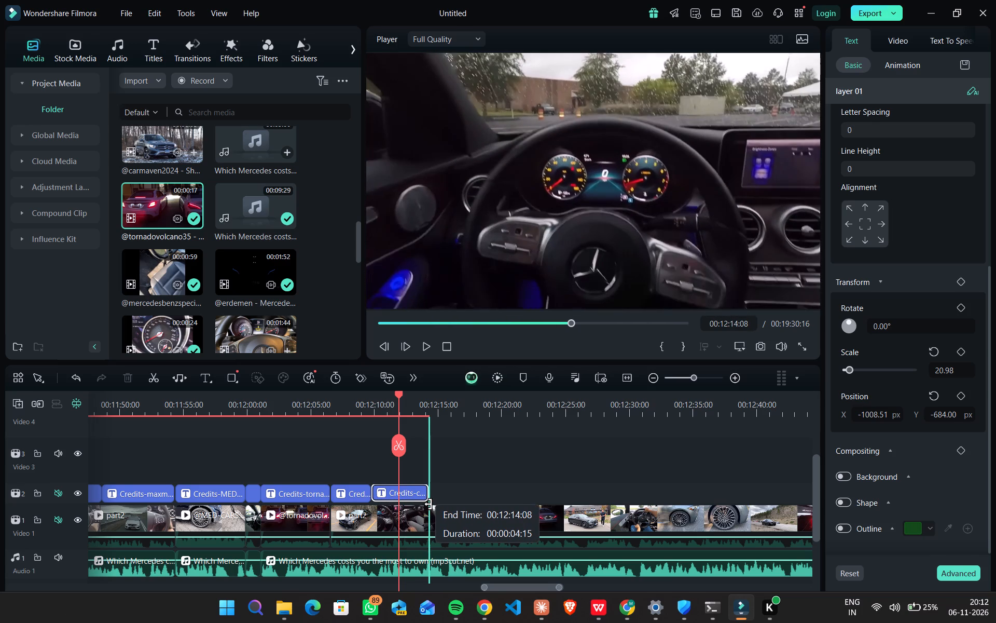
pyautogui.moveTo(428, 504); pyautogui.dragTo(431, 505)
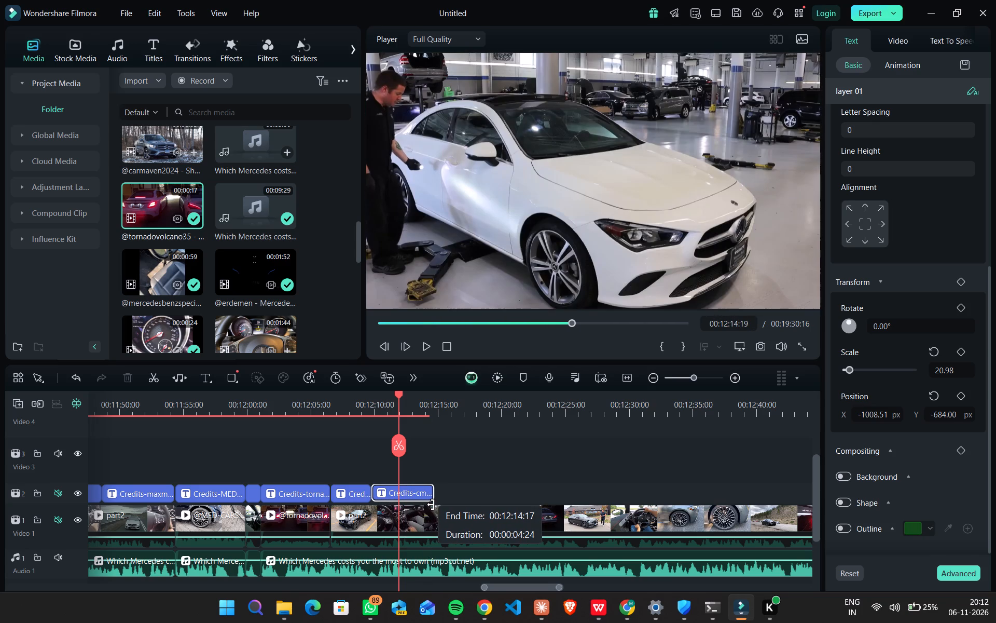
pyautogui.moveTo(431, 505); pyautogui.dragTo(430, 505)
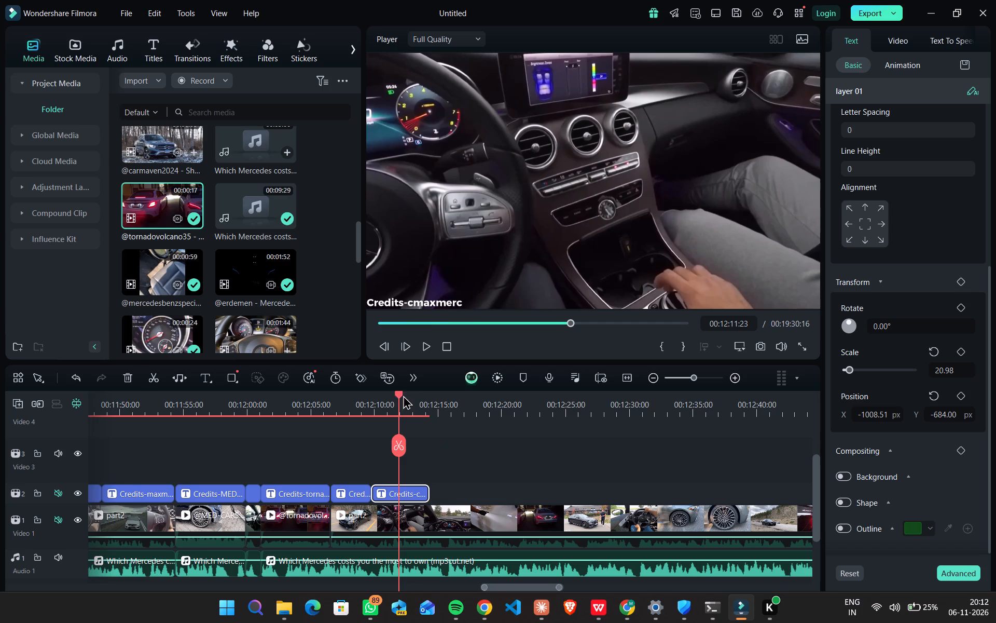
# Locate the shot change after the Credits-cmaxmerc title and extend the title's end to 00:12:14:20.
pyautogui.moveTo(395, 395); pyautogui.dragTo(425, 405)
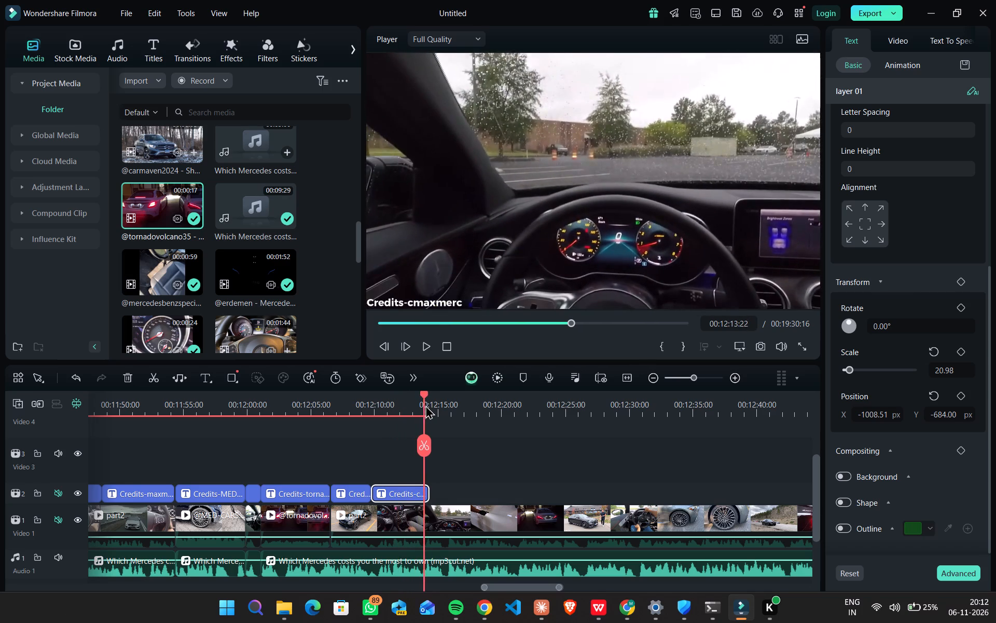
pyautogui.moveTo(425, 405); pyautogui.dragTo(429, 407)
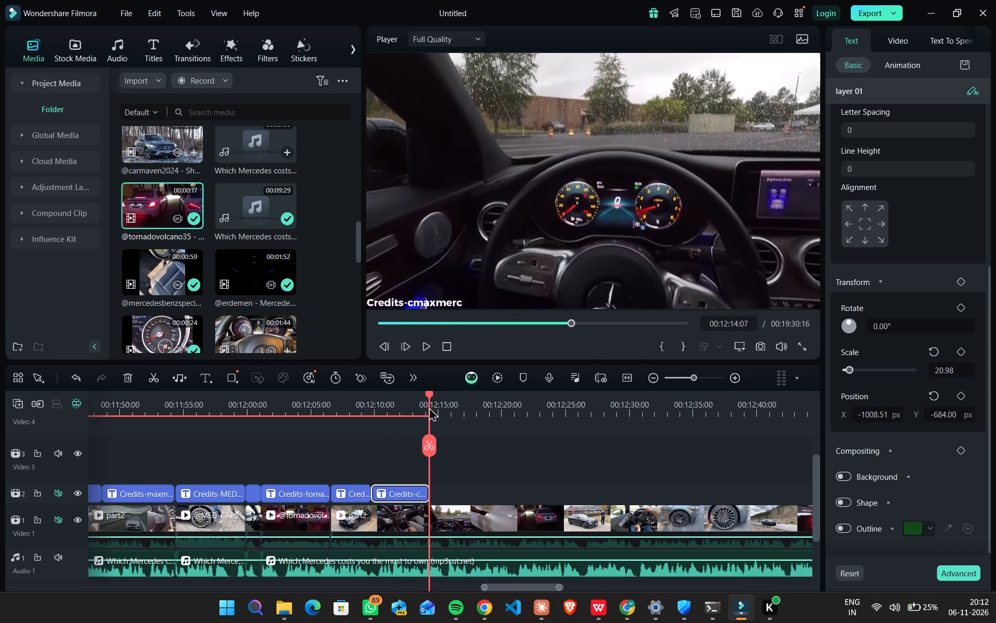
pyautogui.moveTo(429, 407); pyautogui.dragTo(435, 408)
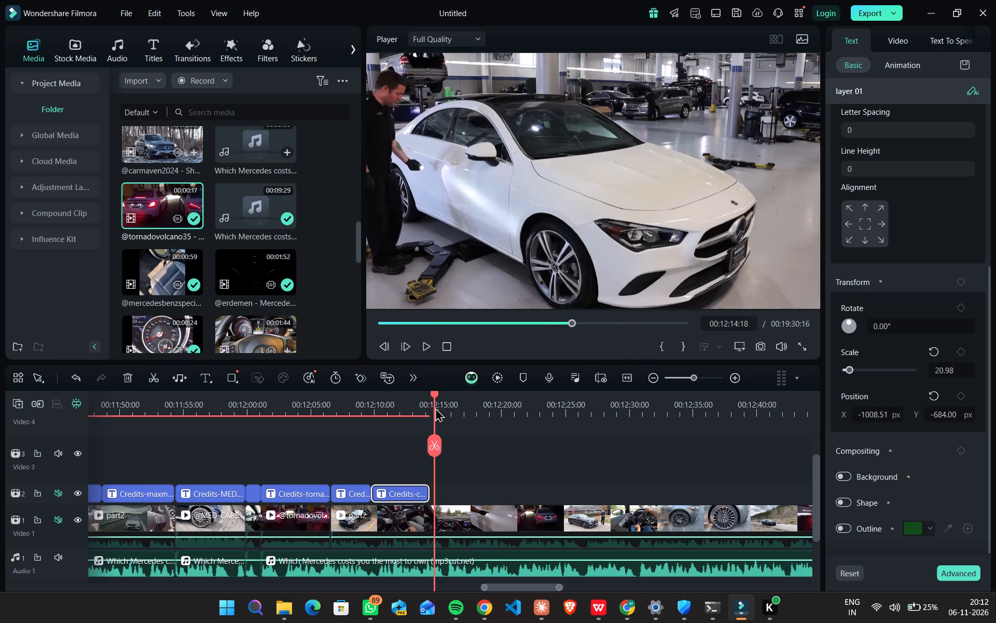
pyautogui.moveTo(435, 408); pyautogui.dragTo(436, 408)
pyautogui.click(425, 491)
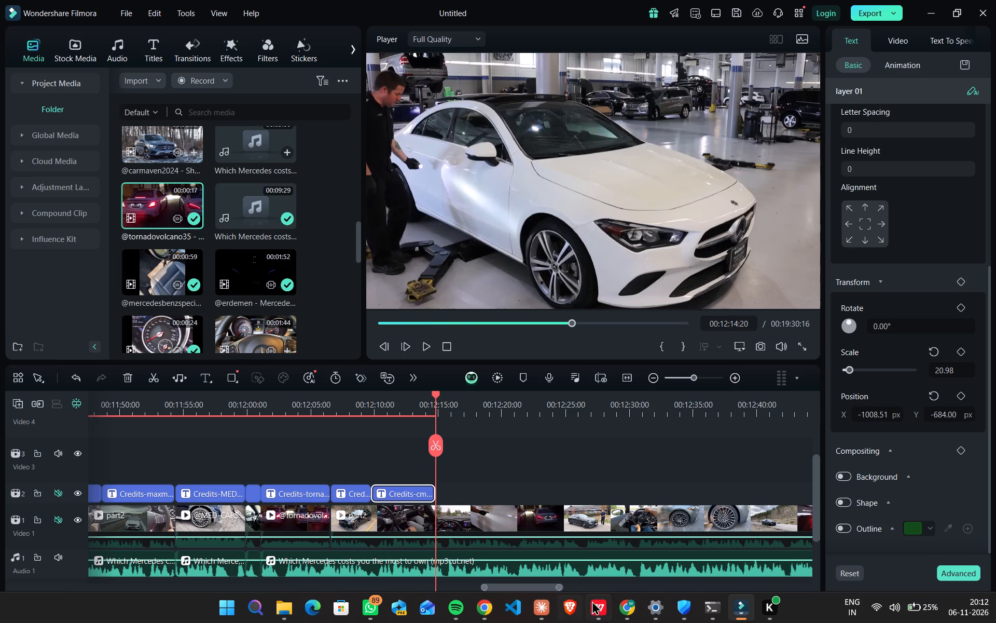
# Copy the channel name WaltersMercedesBenz from row 28 of used_segments.csv in WPS Office and return to Filmora.
pyautogui.click(598, 604)
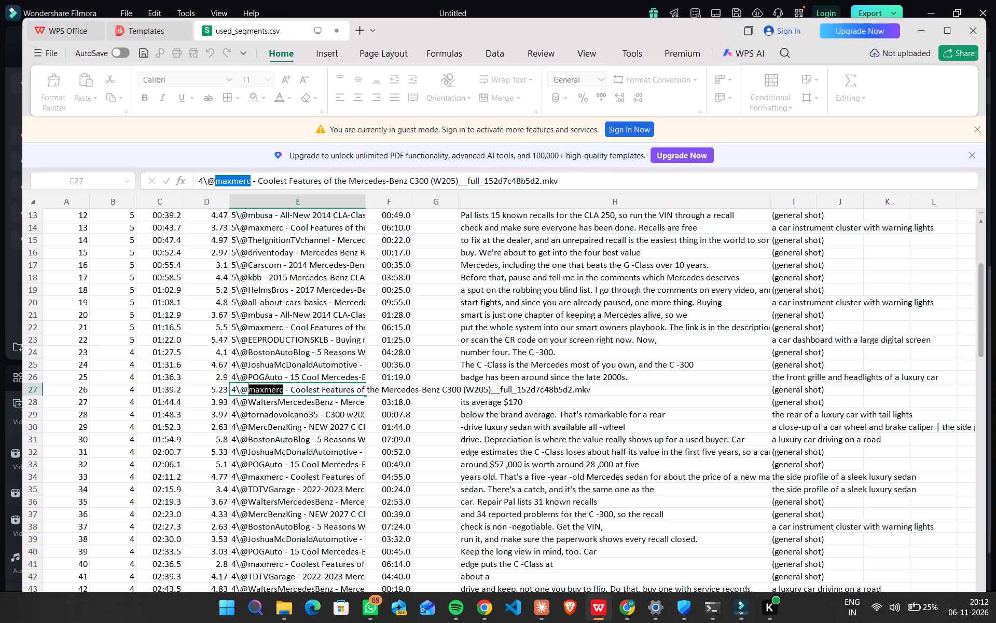
pyautogui.doubleClick(301, 402)
pyautogui.moveTo(334, 405); pyautogui.dragTo(249, 401)
pyautogui.hotkey('ctrl', 'c')
pyautogui.click(929, 26)
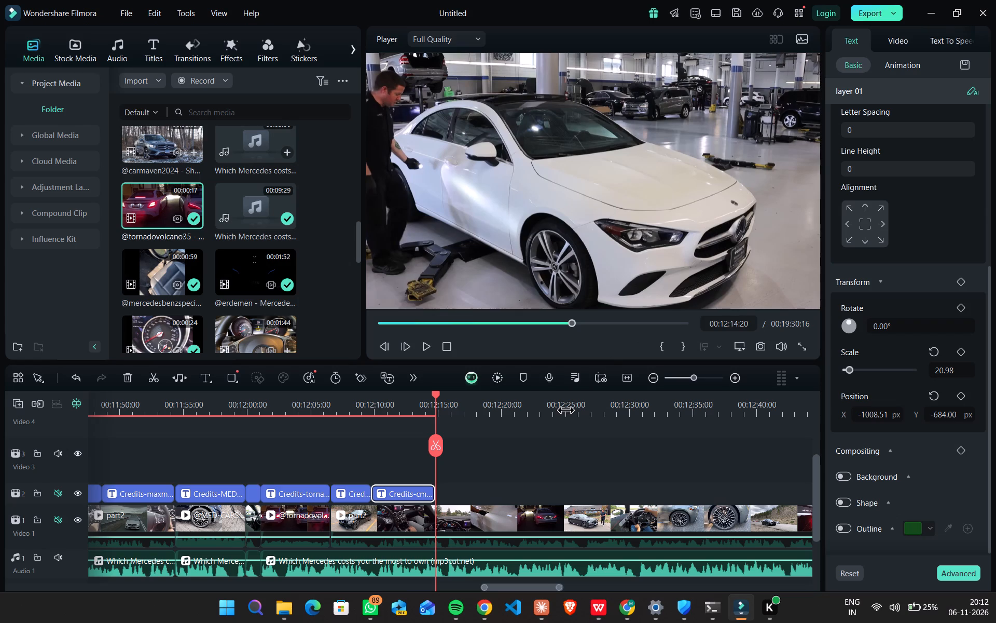
# Paste the copied credit title on Video 2 directly after Credits-cmaxmerc and trim its end to about 00:12:18:16.
pyautogui.hotkey('ctrl', 'v')
pyautogui.moveTo(477, 450); pyautogui.dragTo(482, 491)
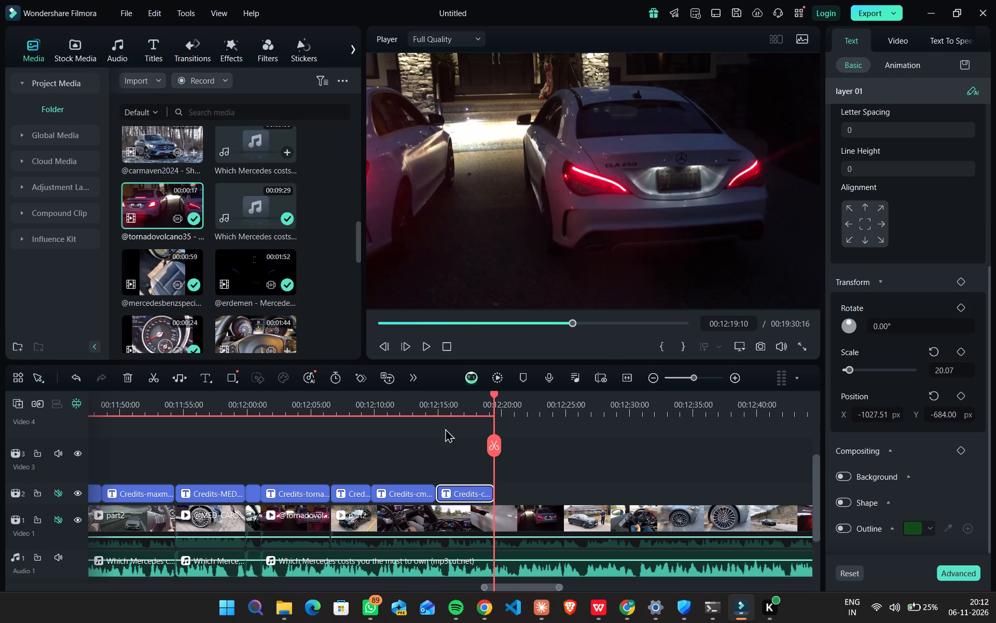
pyautogui.click(431, 403)
pyautogui.moveTo(433, 403); pyautogui.dragTo(450, 414)
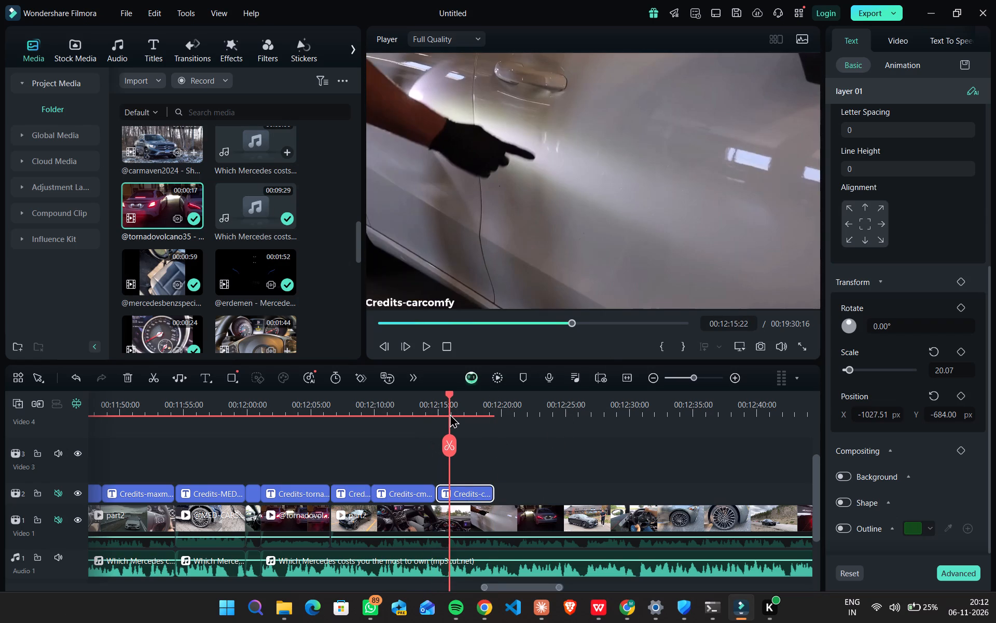
pyautogui.moveTo(450, 414); pyautogui.dragTo(450, 414)
pyautogui.moveTo(493, 487); pyautogui.dragTo(468, 488)
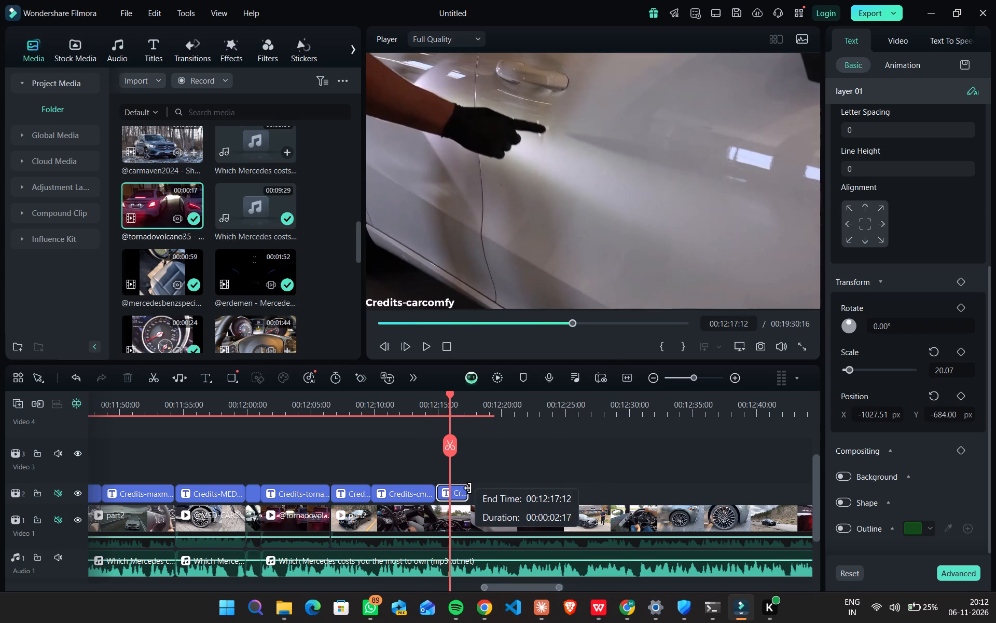
pyautogui.moveTo(468, 488); pyautogui.dragTo(478, 489)
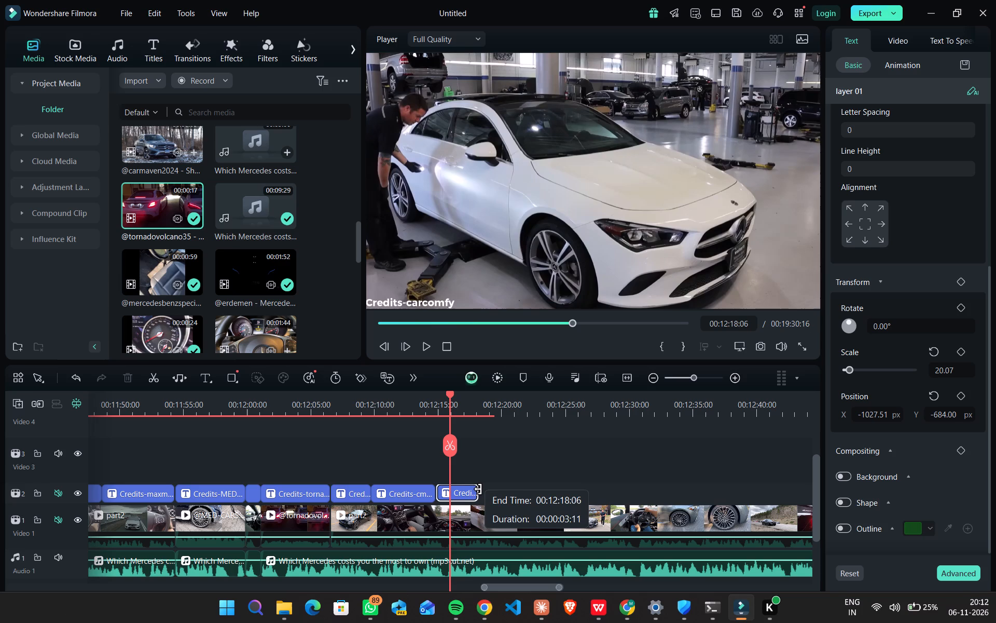
pyautogui.moveTo(478, 489); pyautogui.dragTo(483, 490)
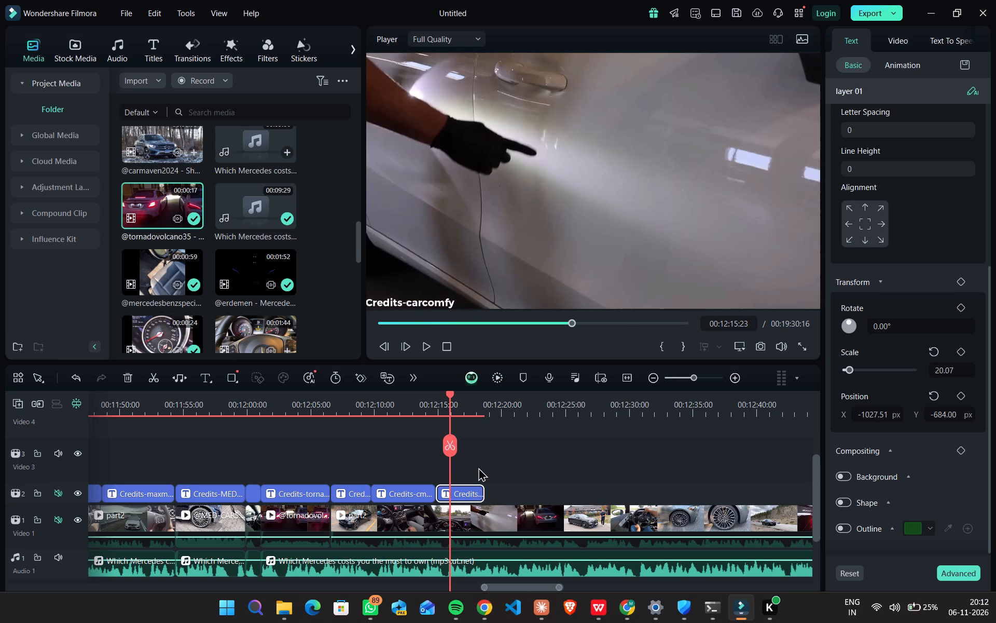
# Change the new title's text to Credits-WaltersMercedesBenz and set its X position to -832.51 px.
pyautogui.moveTo(990, 349); pyautogui.dragTo(975, 289)
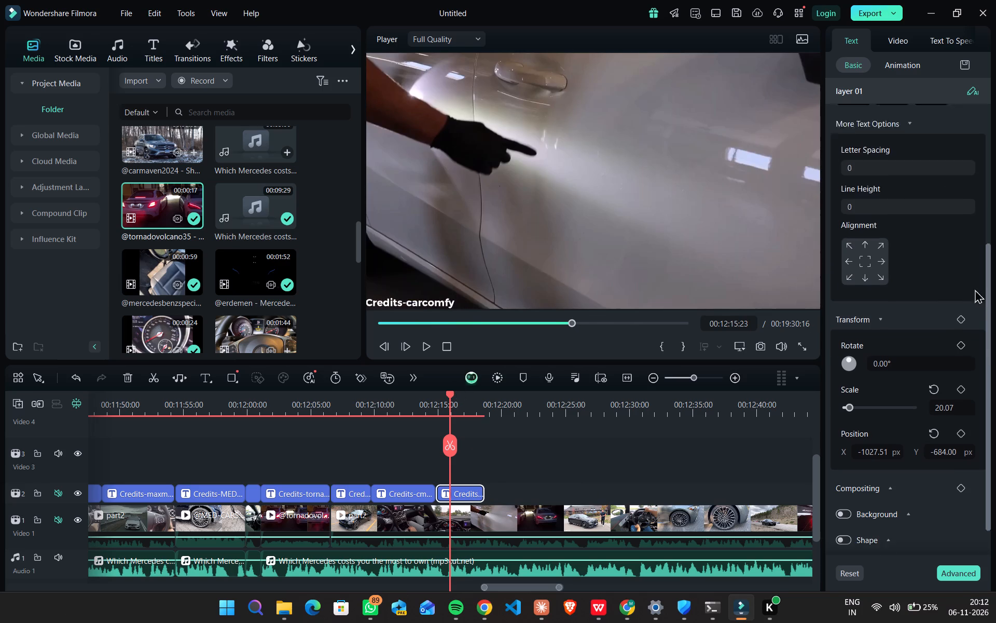
pyautogui.moveTo(975, 289); pyautogui.dragTo(965, 132)
pyautogui.moveTo(925, 129); pyautogui.dragTo(869, 122)
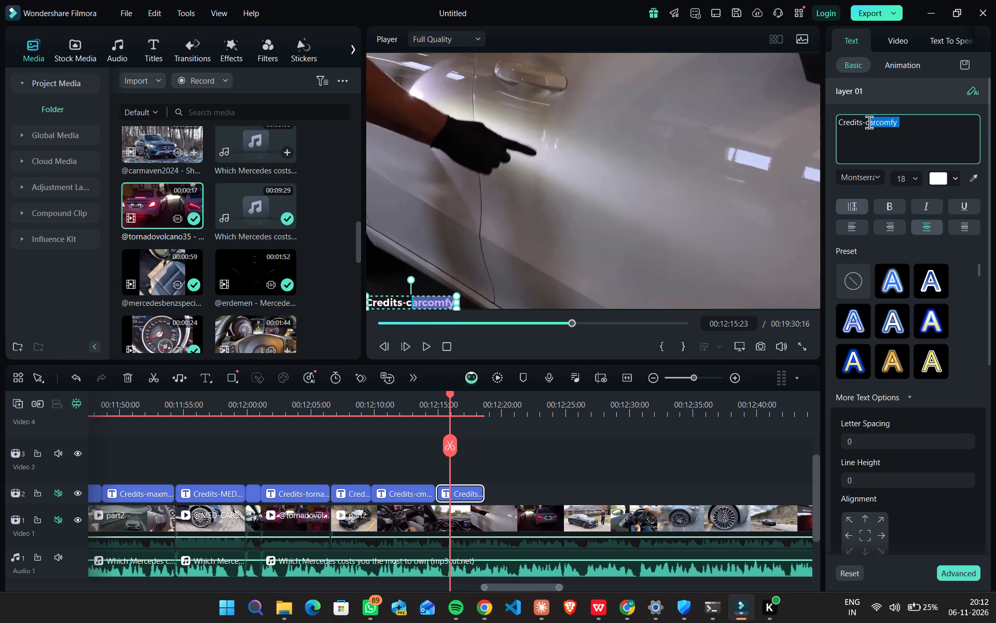
pyautogui.moveTo(869, 122); pyautogui.dragTo(867, 122)
pyautogui.hotkey('ctrl', 'v')
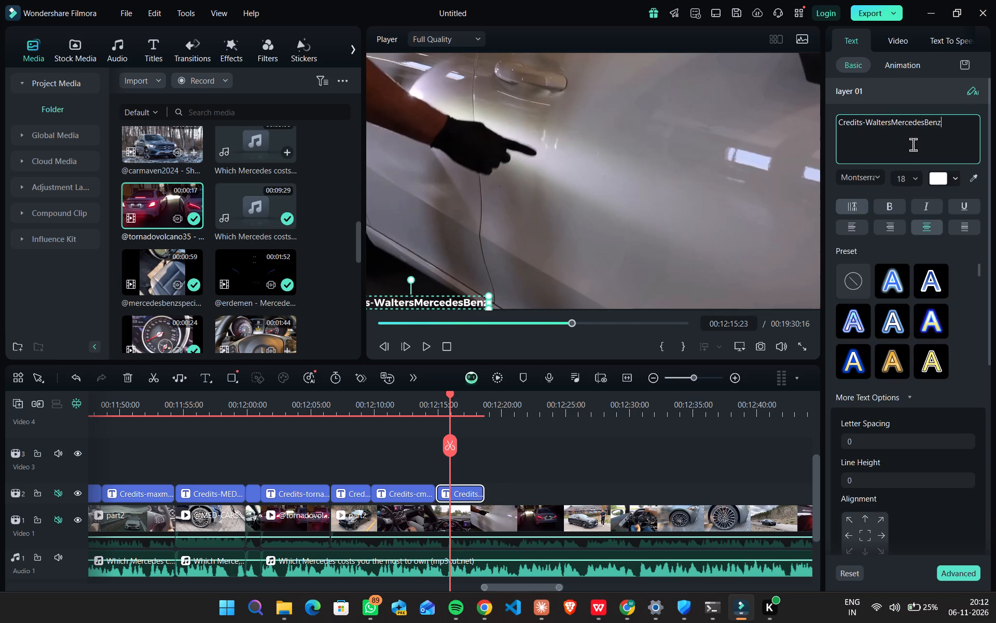
pyautogui.scroll(-9, 915, 452)
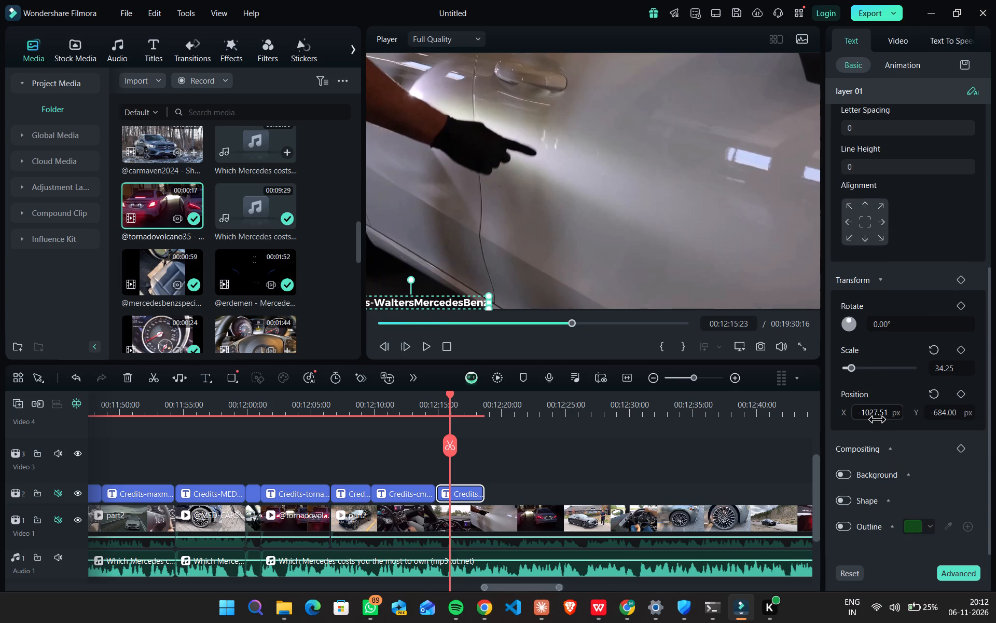
pyautogui.click(877, 418)
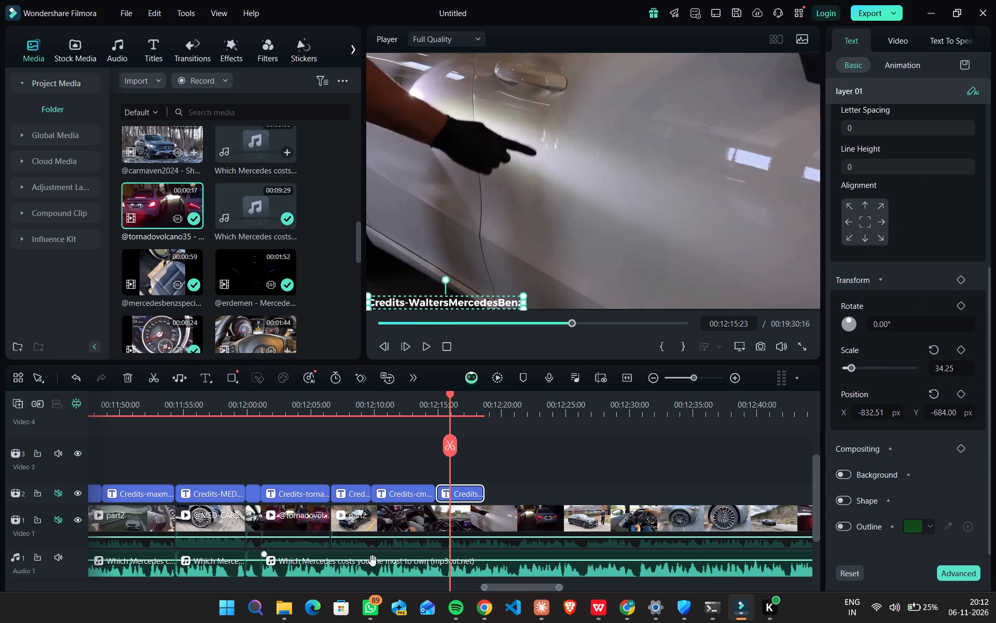
# Copy the Credits-tornadovolcano35 title and paste it on Video 2 directly after the Credits-WaltersMercedesBenz title, starting at 00:12:18:16.
pyautogui.click(298, 400)
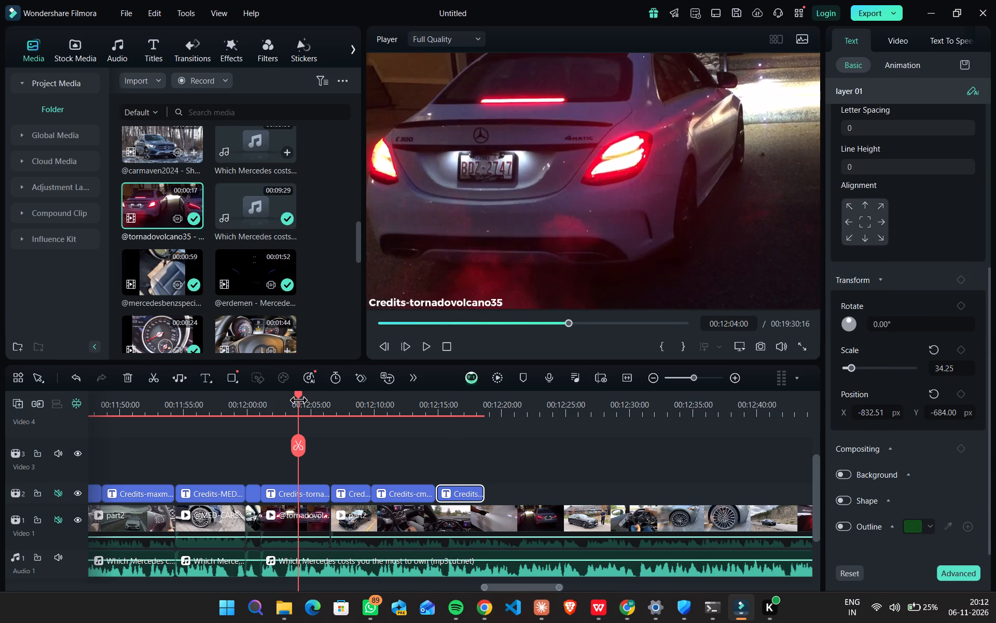
pyautogui.click(312, 489)
pyautogui.hotkey('ctrl', 'c')
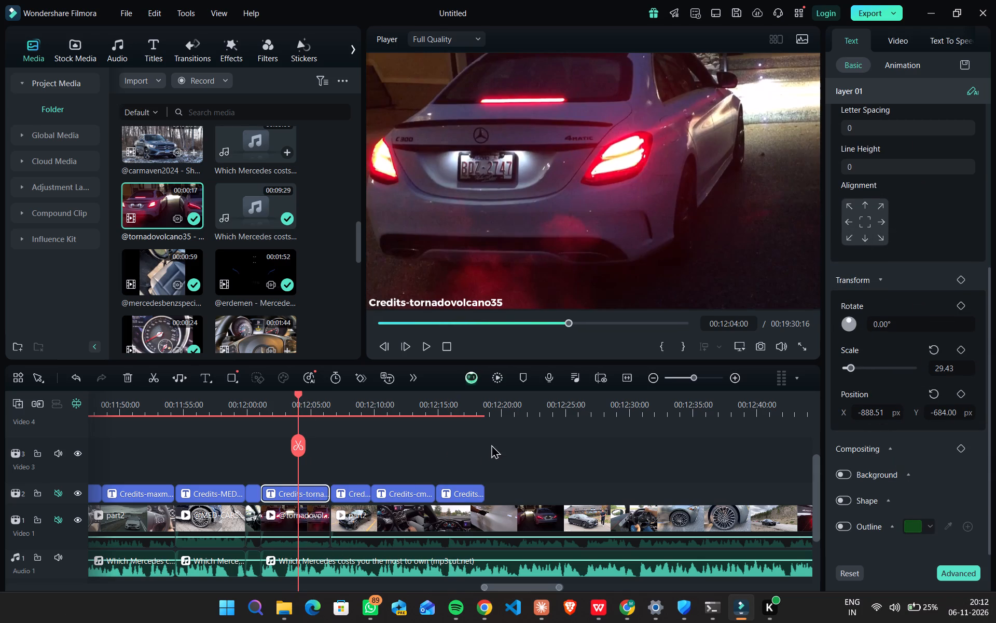
pyautogui.click(487, 403)
pyautogui.click(487, 403)
pyautogui.hotkey('ctrl', 'v')
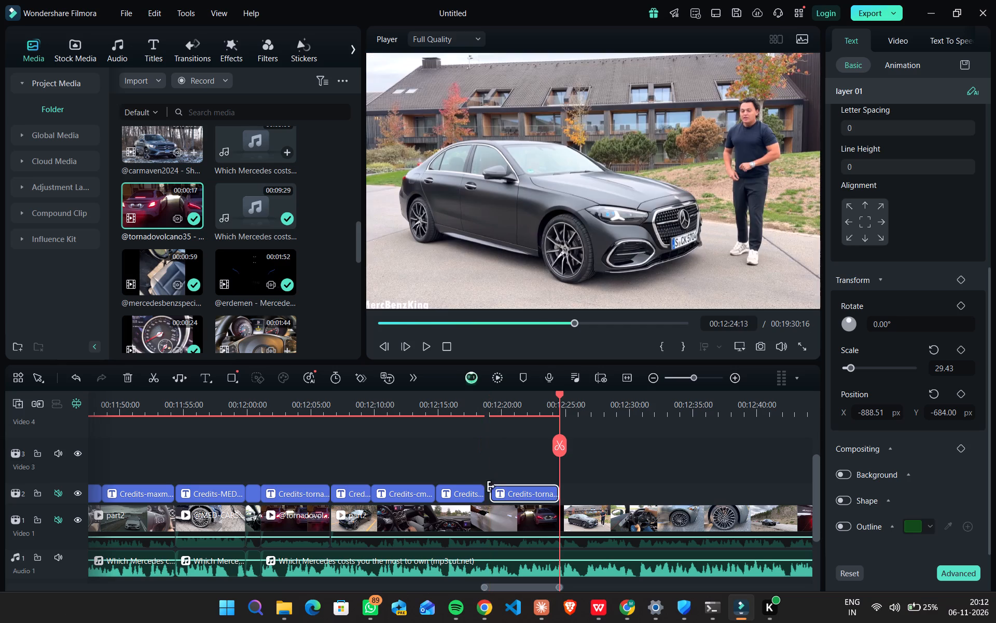
pyautogui.moveTo(518, 492); pyautogui.dragTo(506, 492)
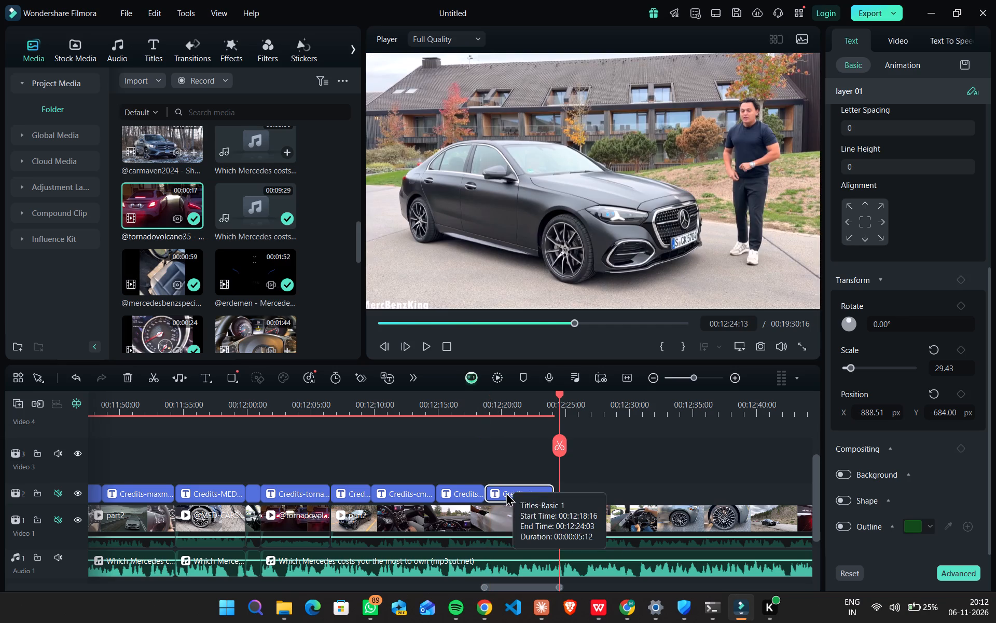
# Trim the end of the Credits-tornadovolcano35 title that starts at 00:12:18:16 back to about 00:12:22:14, matching its shot.
pyautogui.click(603, 601)
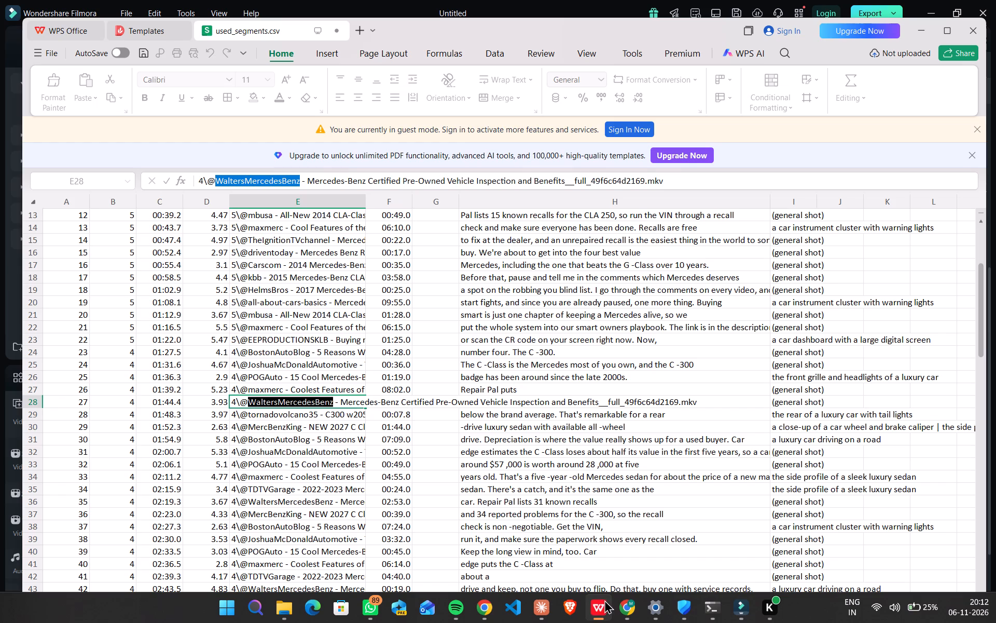
pyautogui.click(606, 599)
pyautogui.moveTo(551, 489); pyautogui.dragTo(532, 493)
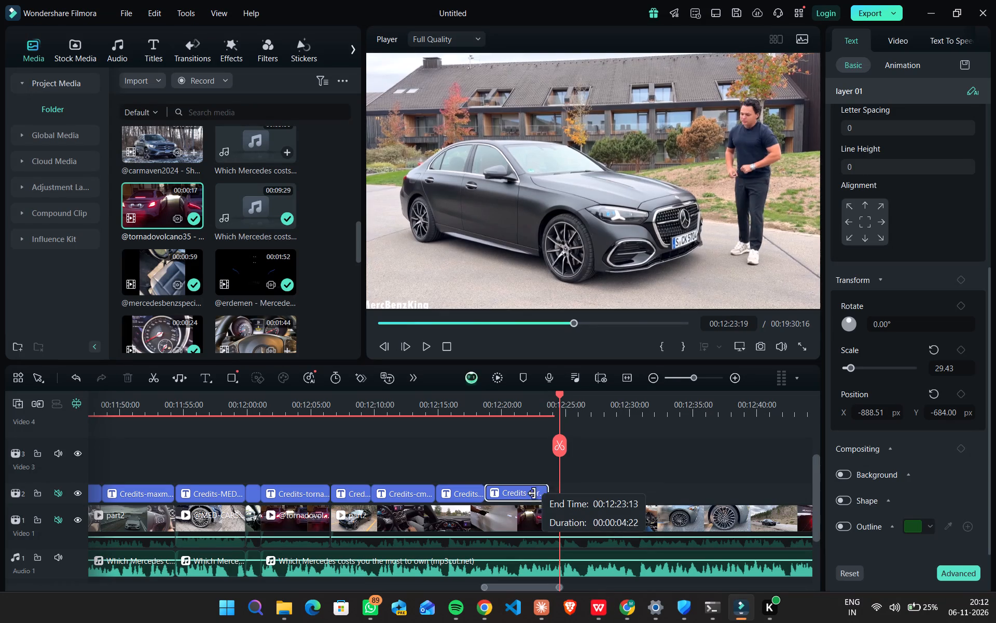
pyautogui.moveTo(532, 493); pyautogui.dragTo(529, 494)
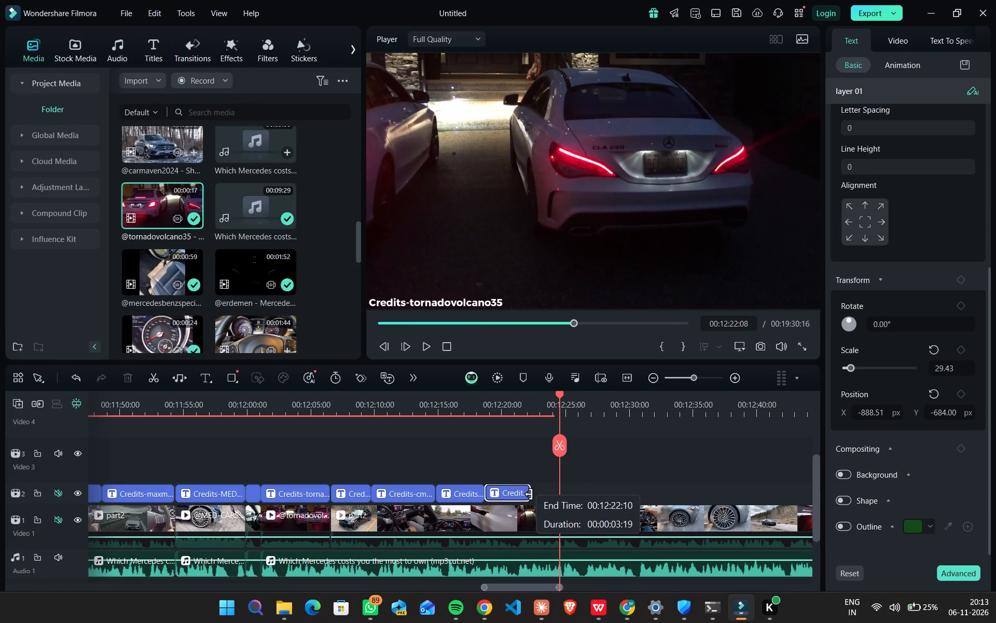
pyautogui.moveTo(529, 494); pyautogui.dragTo(532, 494)
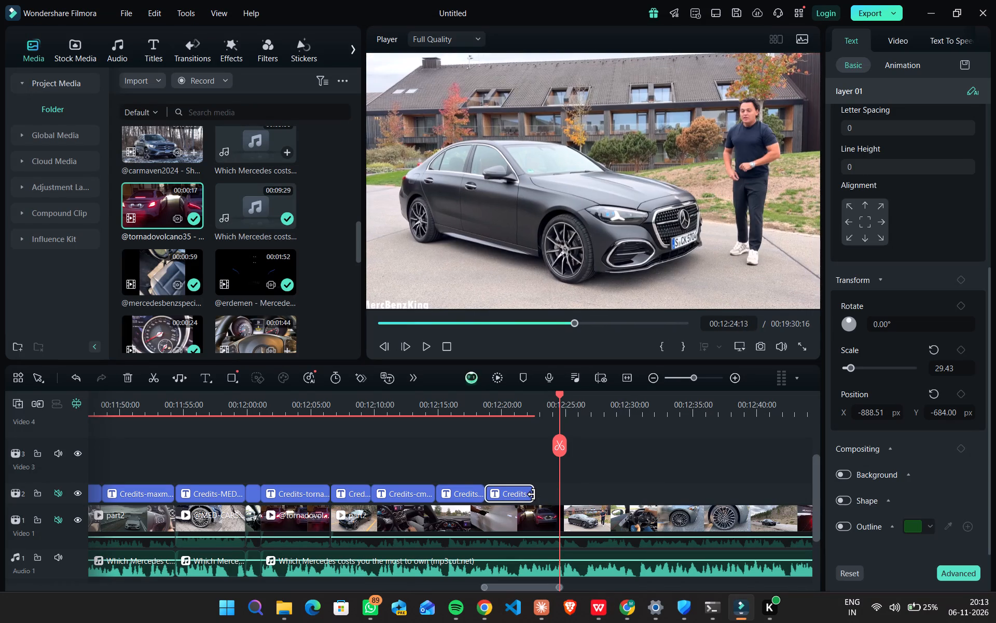
# Paste another copy of the credit title on Video 2 directly after the trimmed one, over the black C-Class shot.
pyautogui.hotkey('ctrl', 'v')
pyautogui.moveTo(573, 488); pyautogui.dragTo(554, 491)
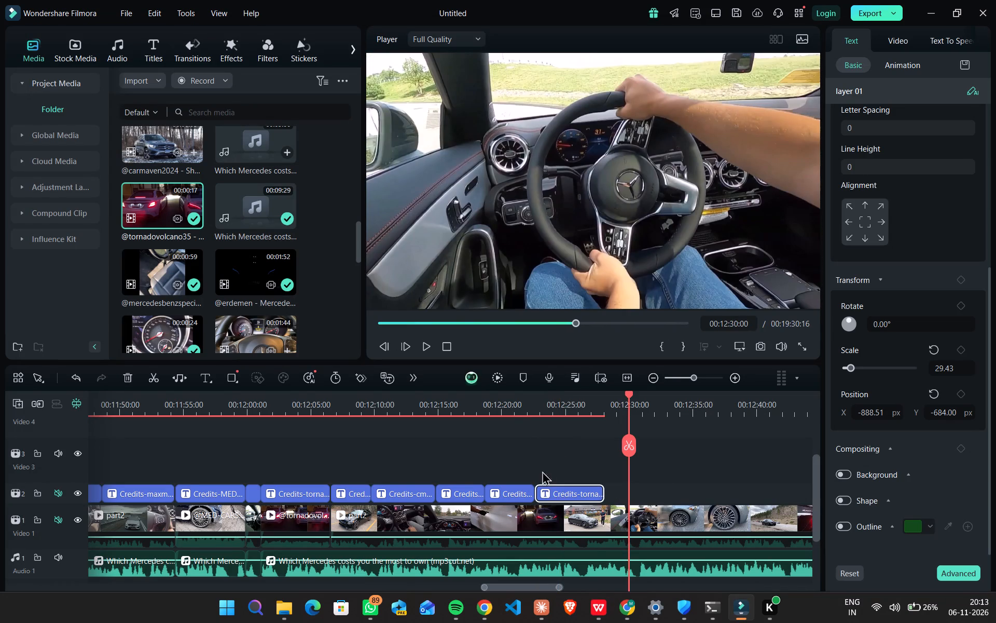
pyautogui.click(518, 411)
pyautogui.moveTo(518, 411); pyautogui.dragTo(539, 420)
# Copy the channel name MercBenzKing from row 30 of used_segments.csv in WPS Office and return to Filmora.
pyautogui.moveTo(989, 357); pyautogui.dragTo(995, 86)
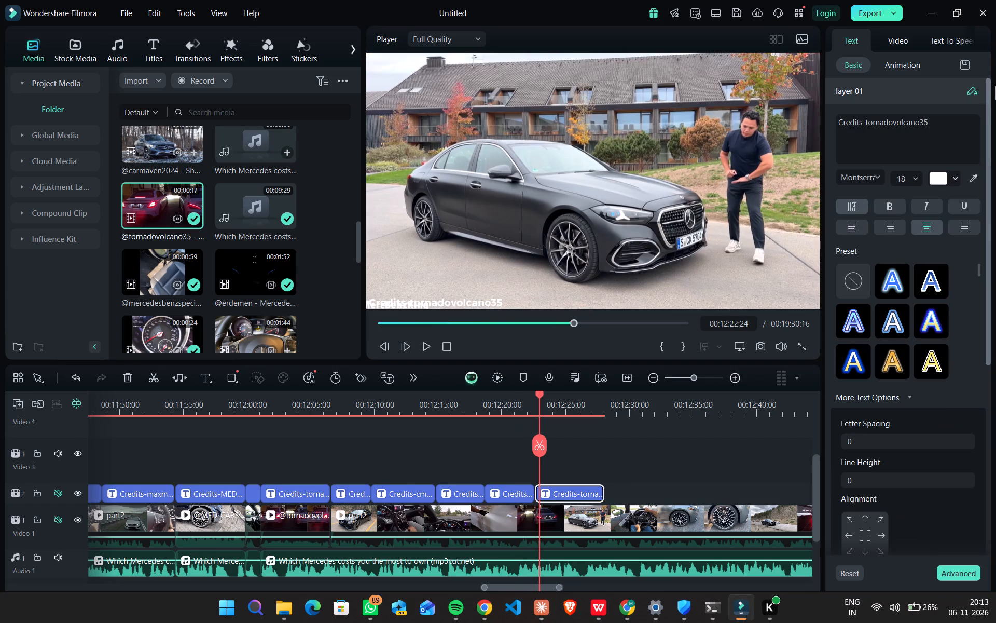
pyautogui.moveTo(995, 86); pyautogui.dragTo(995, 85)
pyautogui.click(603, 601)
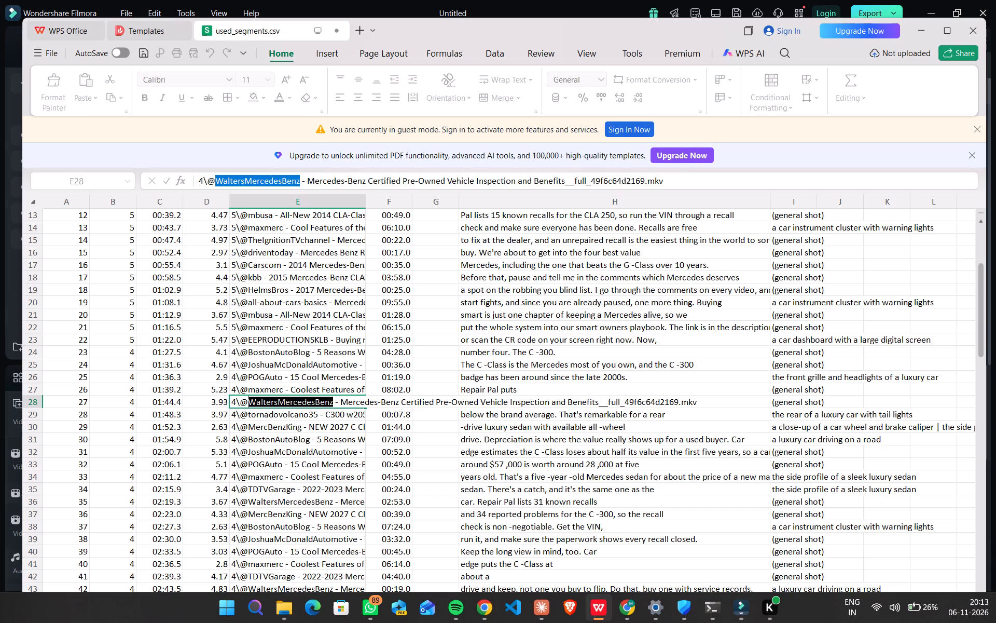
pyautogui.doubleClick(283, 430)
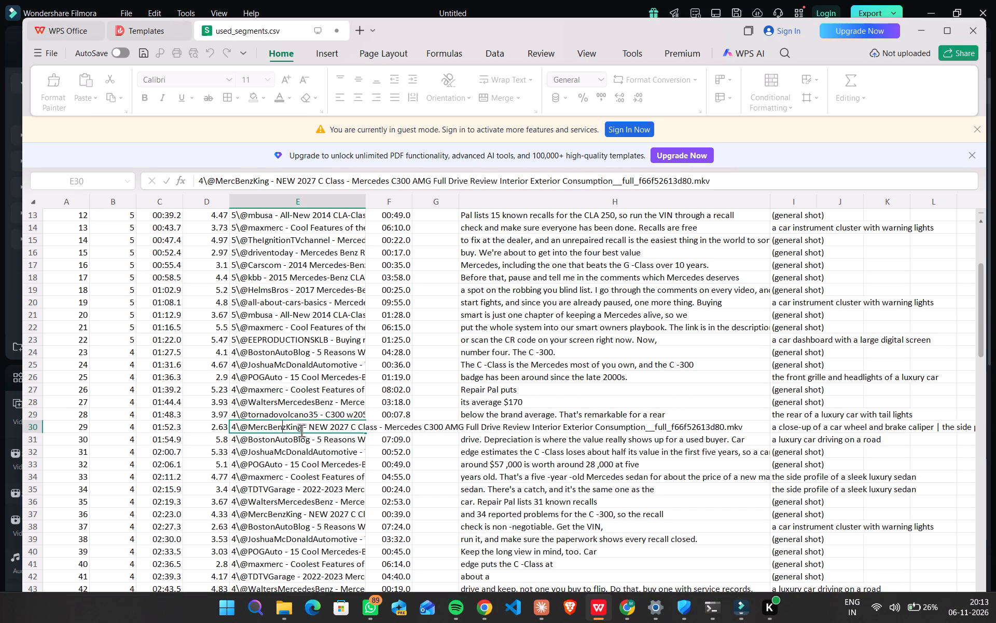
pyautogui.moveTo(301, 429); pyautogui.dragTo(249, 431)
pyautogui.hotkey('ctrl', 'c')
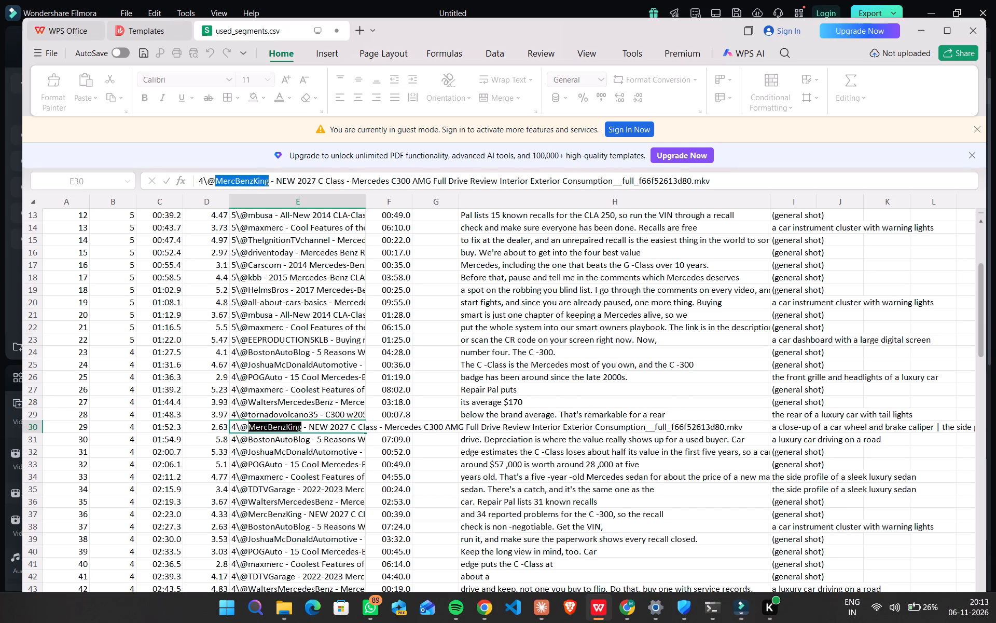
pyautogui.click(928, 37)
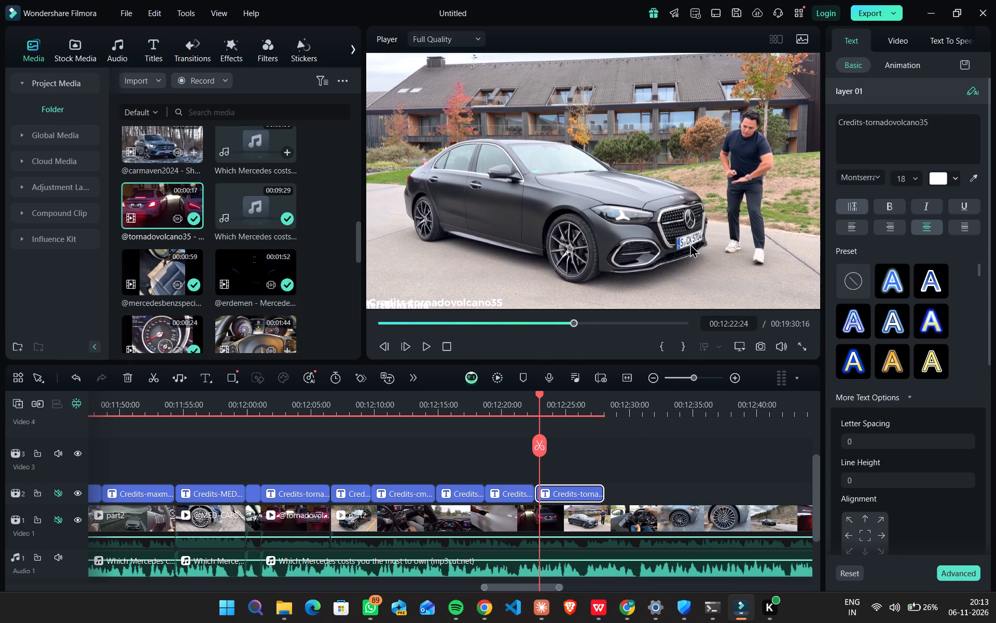
# Split the part2 clip on Video 1 at 00:12:22:14, where the black C-Class shot begins.
pyautogui.click(539, 393)
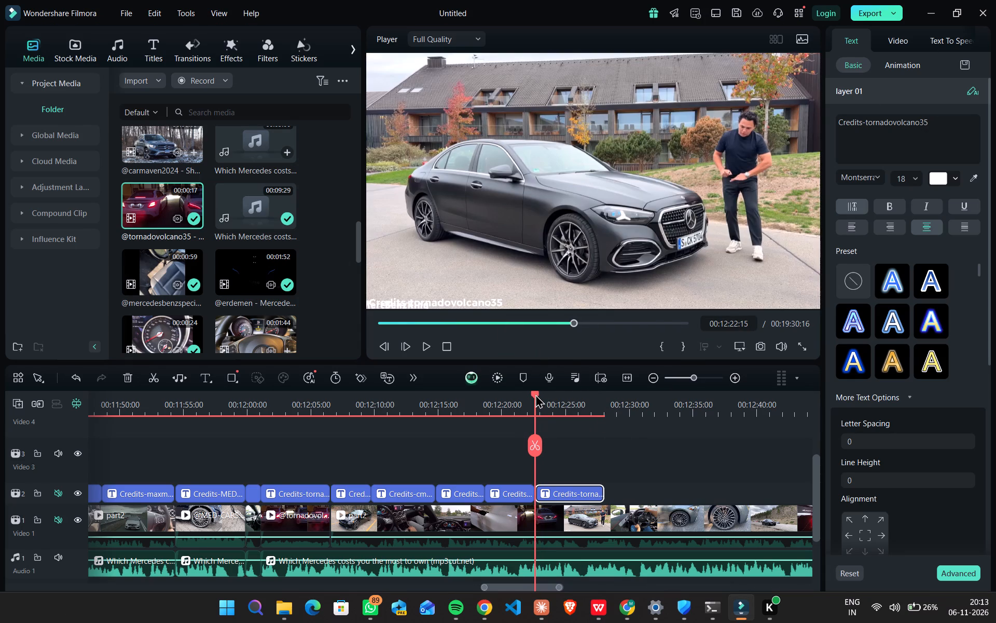
pyautogui.press('Left')
pyautogui.press('Left')
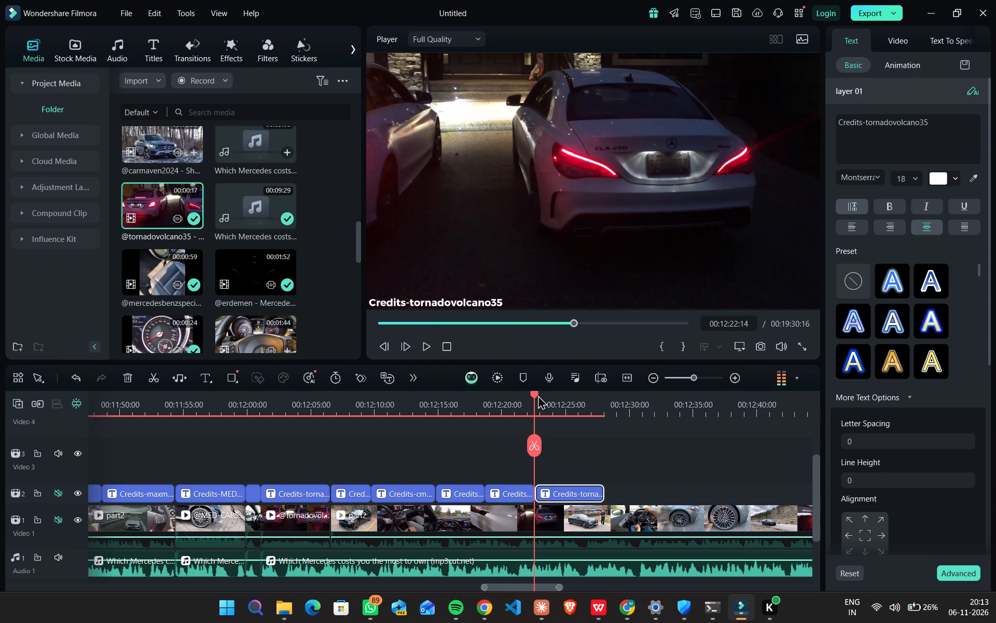
pyautogui.press('Down')
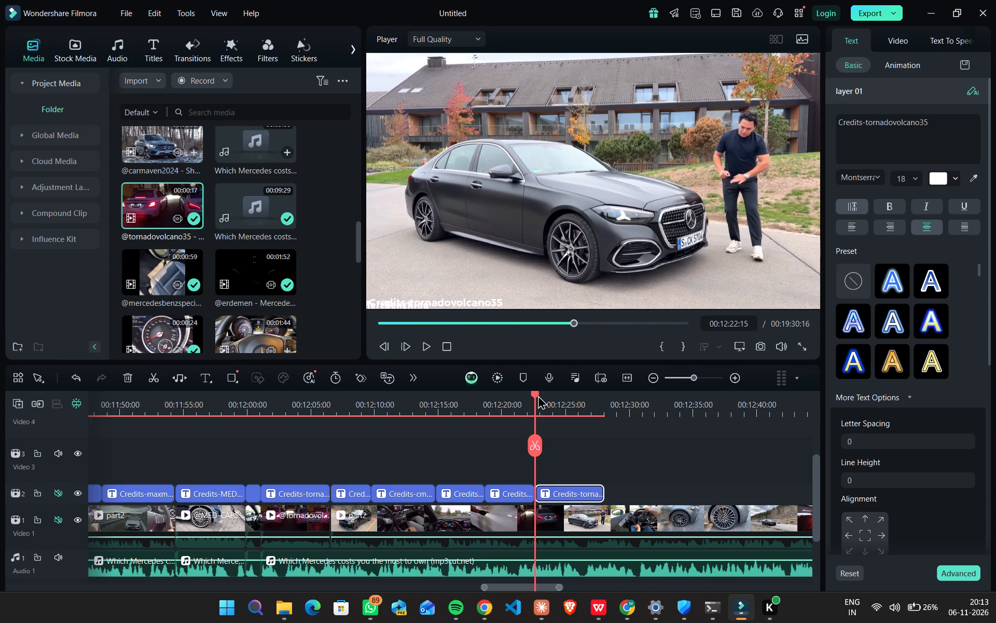
pyautogui.press('Left')
pyautogui.press('Right')
pyautogui.press('Left')
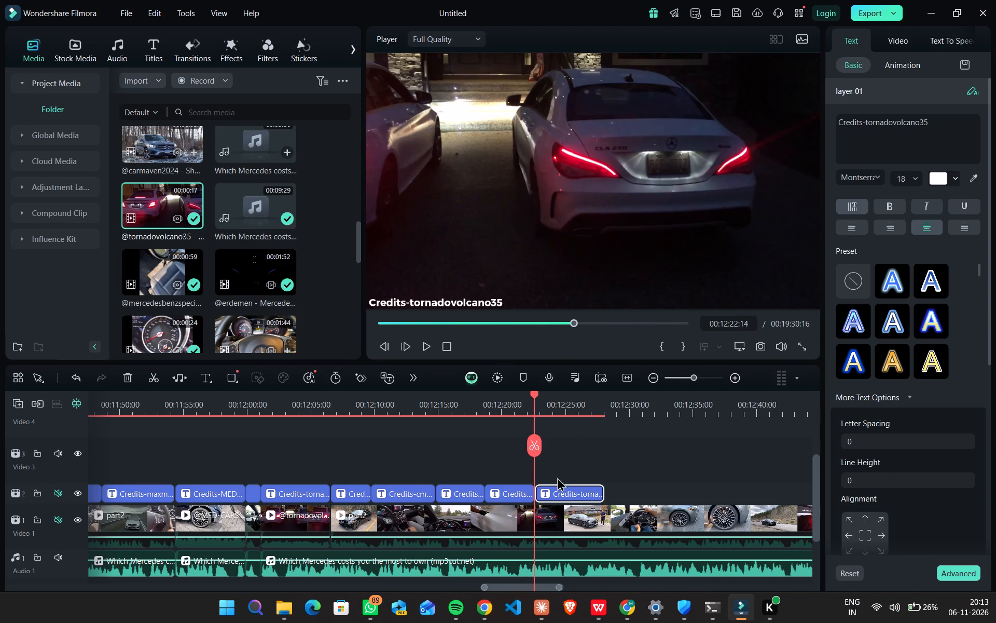
pyautogui.click(572, 521)
pyautogui.hotkey('ctrl', 'b')
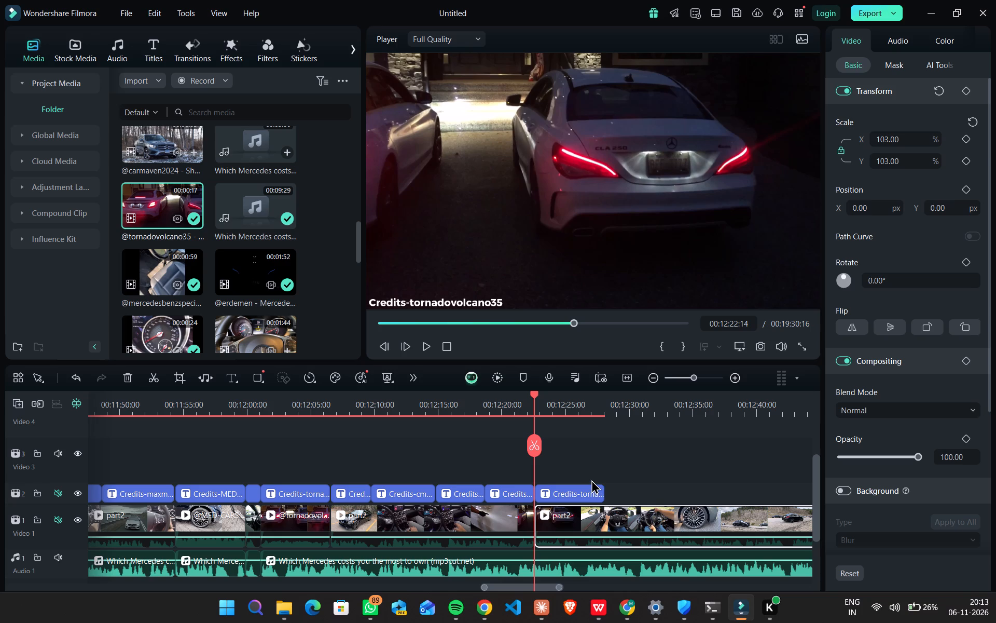
# Find the end of the black C-Class shot and split the part2 clip there, at 00:12:25:05.
pyautogui.press('Right')
pyautogui.press('Right')
pyautogui.press('Right')
pyautogui.press('Right')
pyautogui.press('Right')
pyautogui.press('Right')
pyautogui.press('Right')
pyautogui.press('Right')
pyautogui.press('Right')
pyautogui.press('Right')
pyautogui.press('Right')
pyautogui.press('Right')
pyautogui.press('Right')
pyautogui.press('Right')
pyautogui.press('Right')
pyautogui.press('Right')
pyautogui.press('Right')
pyautogui.press('Right')
pyautogui.press('Right')
pyautogui.press('Right')
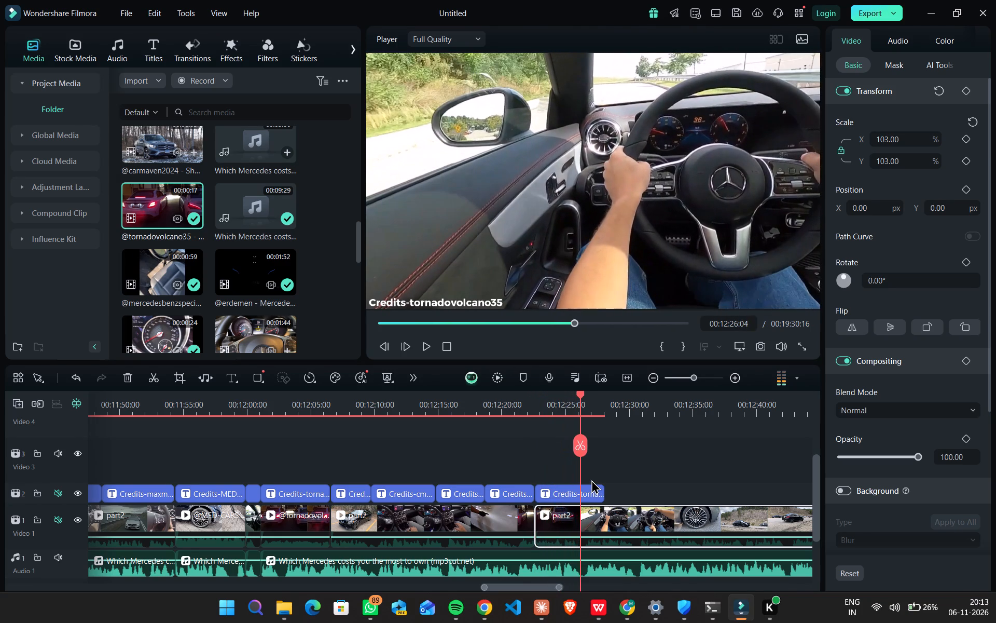
pyautogui.press('Left')
pyautogui.press('Left')
pyautogui.press('Left')
pyautogui.press('Left')
pyautogui.press('Left')
pyautogui.press('Left')
pyautogui.press('Left')
pyautogui.press('Left')
pyautogui.press('Left')
pyautogui.press('Left')
pyautogui.press('Left')
pyautogui.press('Left')
pyautogui.press('Left')
pyautogui.press('Left')
pyautogui.press('Left')
pyautogui.press('Left')
pyautogui.press('Left')
pyautogui.press('Left')
pyautogui.press('Left')
pyautogui.press('Left')
pyautogui.press('Left')
pyautogui.press('Left')
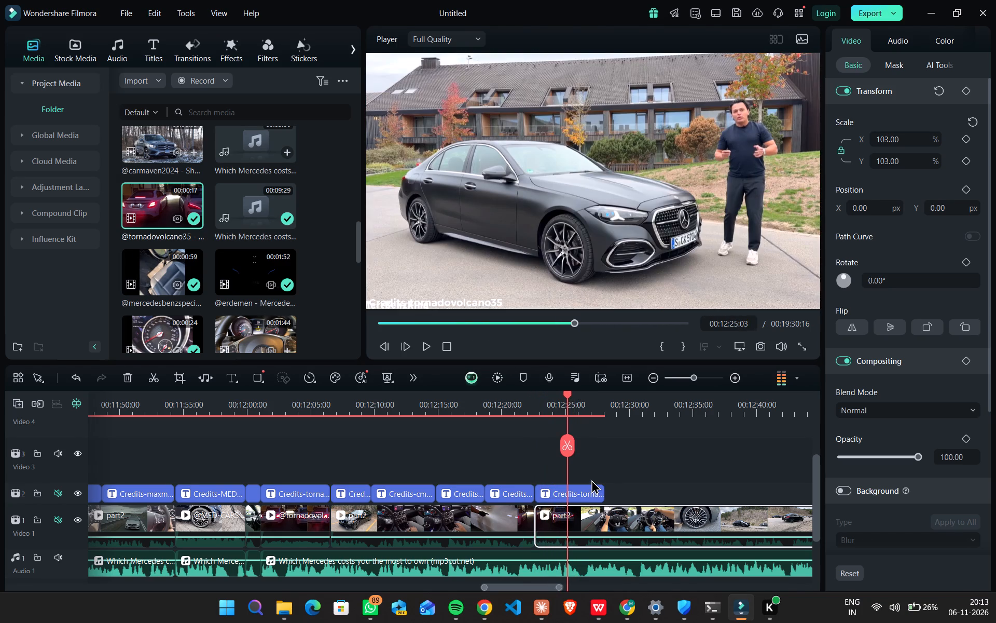
pyautogui.press('Right')
pyautogui.press('Right')
pyautogui.press('Left')
pyautogui.press('Right')
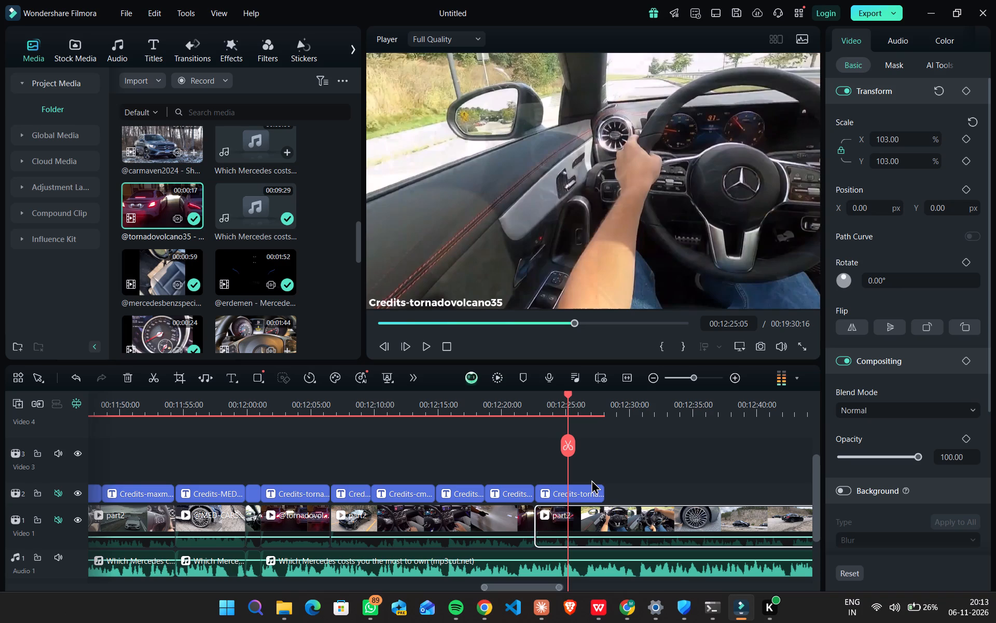
pyautogui.hotkey('ctrl', 'b')
# Scale the short part2 segment with the black C-Class shot to 132% in X and Y.
pyautogui.moveTo(568, 399); pyautogui.dragTo(549, 398)
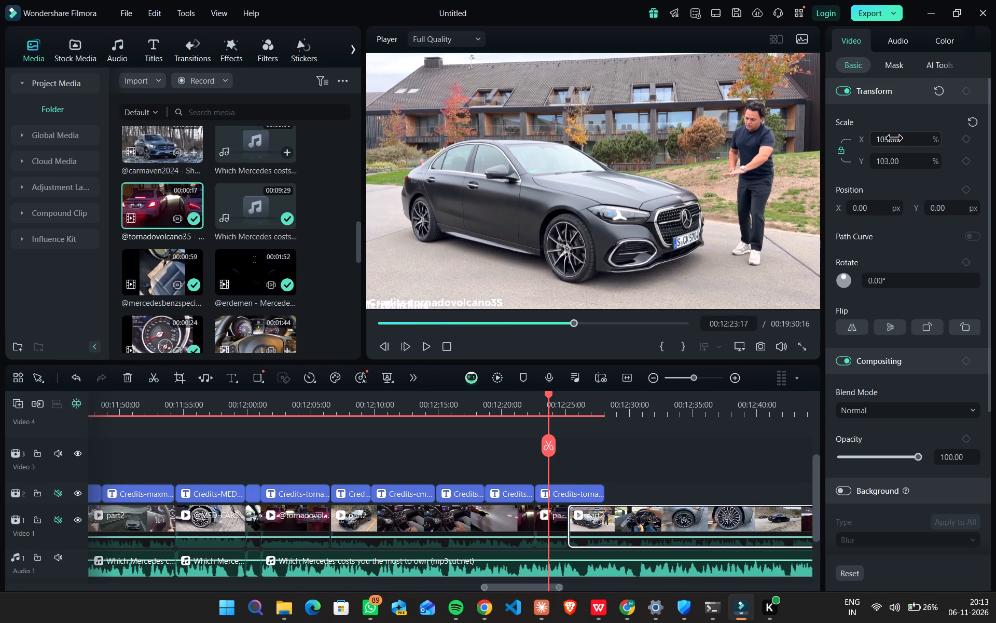
pyautogui.click(894, 138)
pyautogui.hotkey('ctrl', 'z')
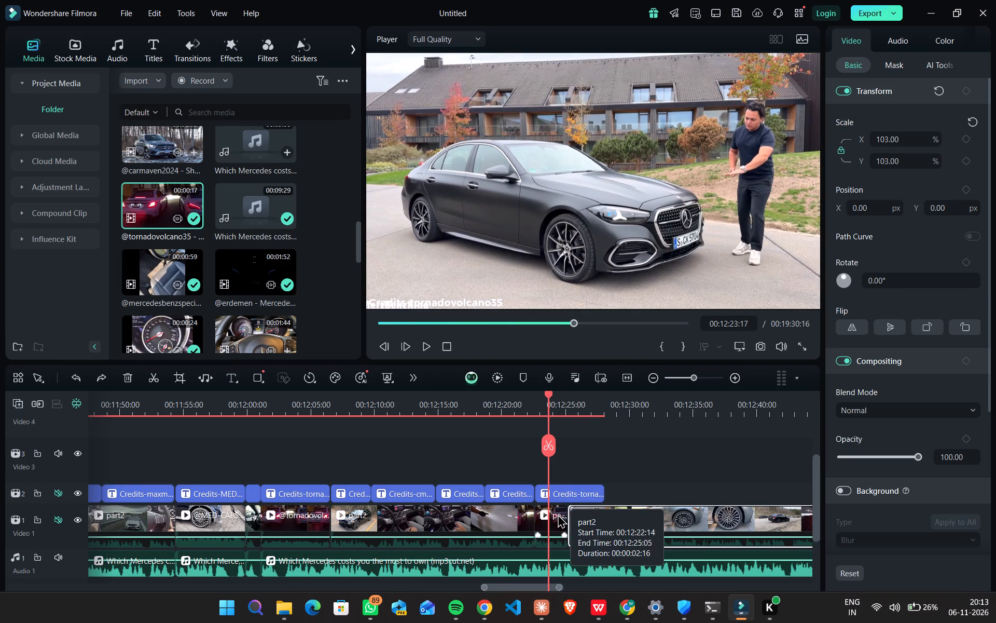
pyautogui.click(556, 514)
pyautogui.click(887, 140)
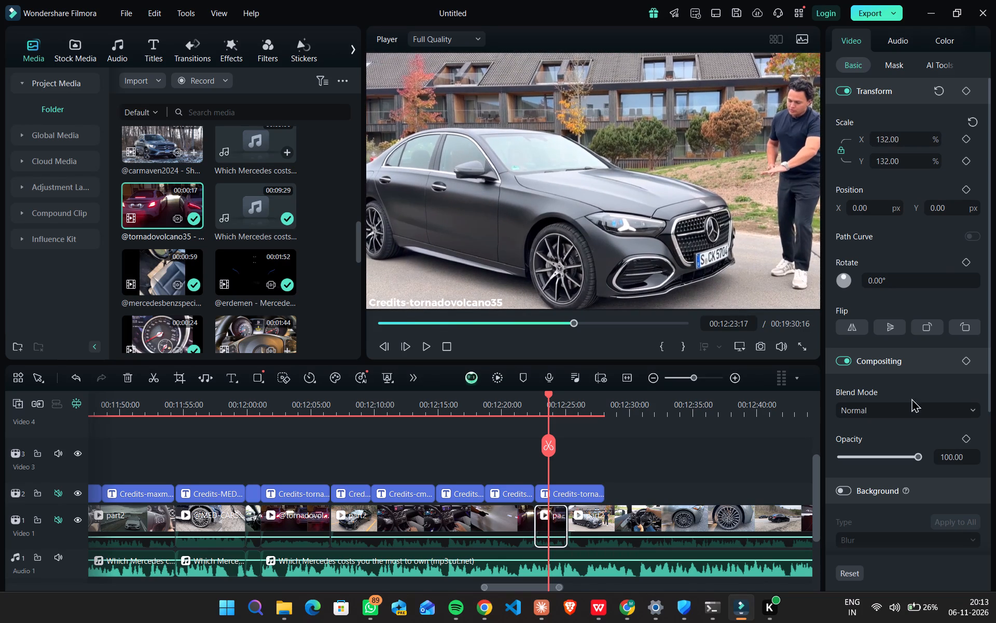
# Trim the end of the last credit title to about 00:12:25:05, level with the end of the black C-Class segment.
pyautogui.moveTo(600, 492); pyautogui.dragTo(590, 492)
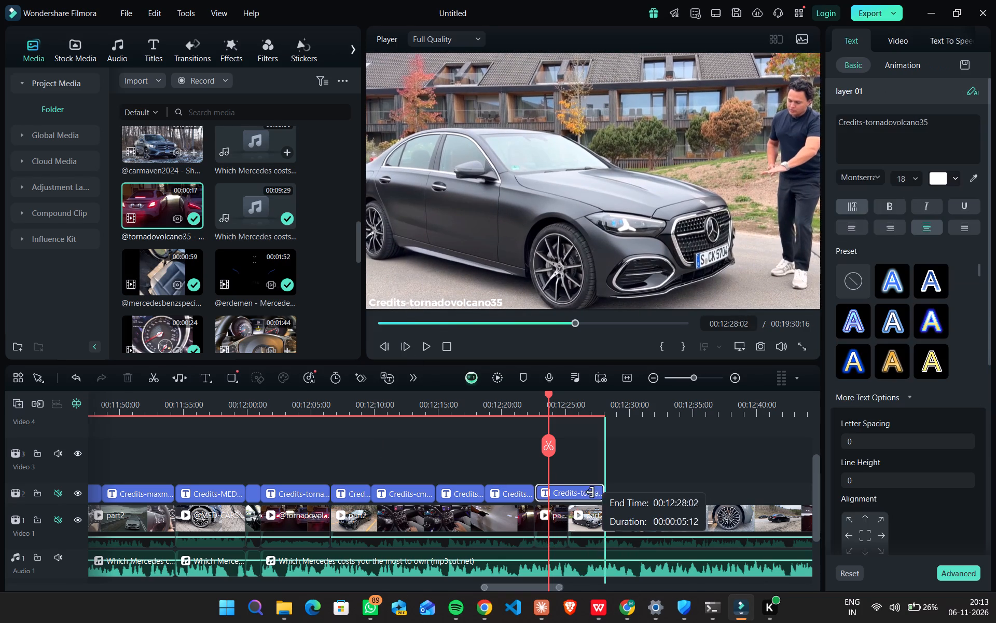
pyautogui.moveTo(590, 492); pyautogui.dragTo(566, 496)
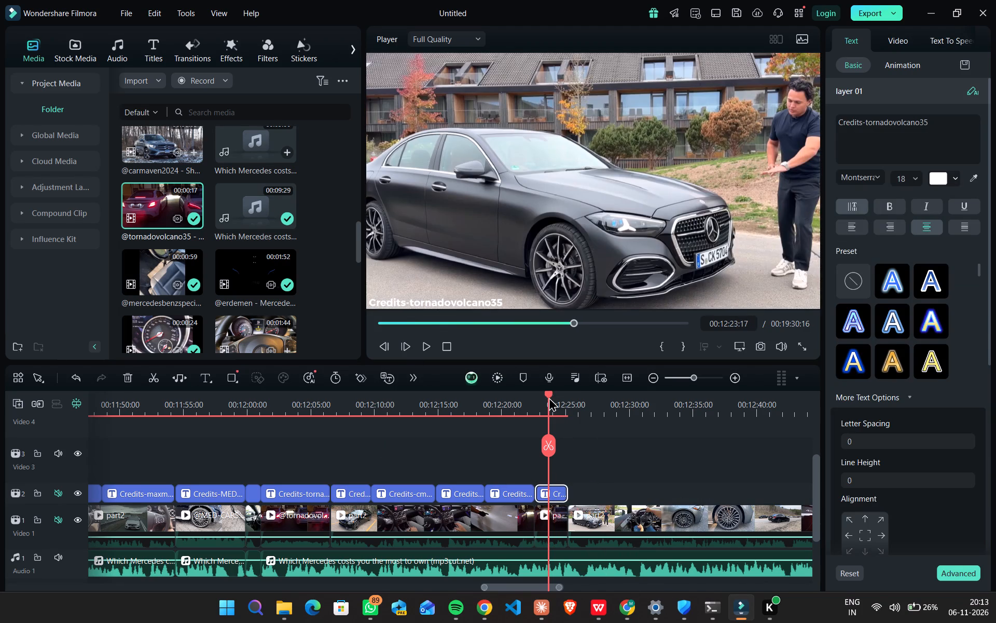
# Play the timeline from about 00:12:16 to 00:12:44:14 to check the credit titles and examine the following shots.
pyautogui.moveTo(548, 397); pyautogui.dragTo(450, 422)
pyautogui.press('space')
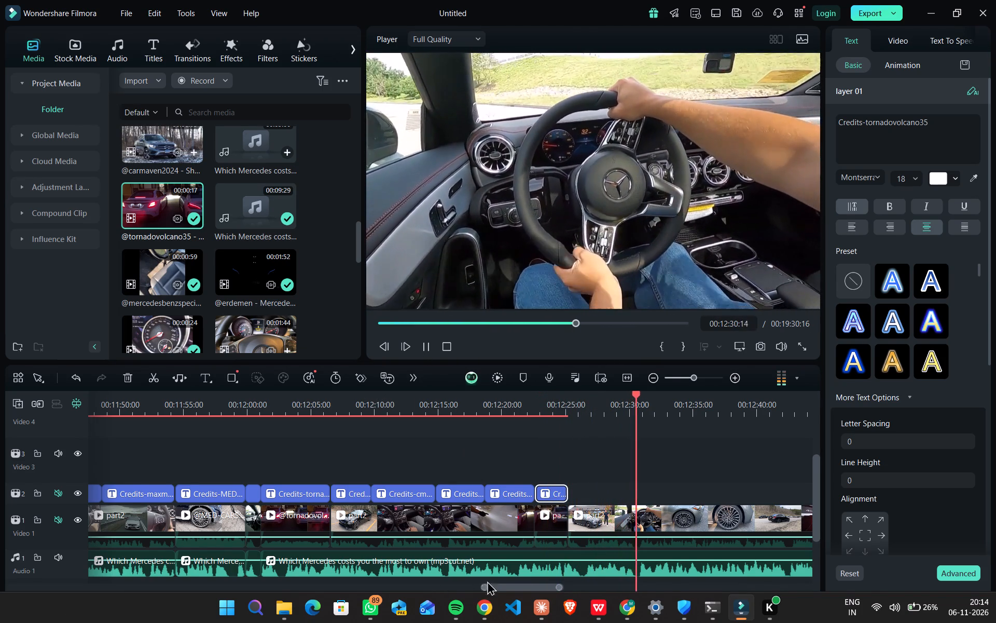
pyautogui.moveTo(494, 587); pyautogui.dragTo(503, 587)
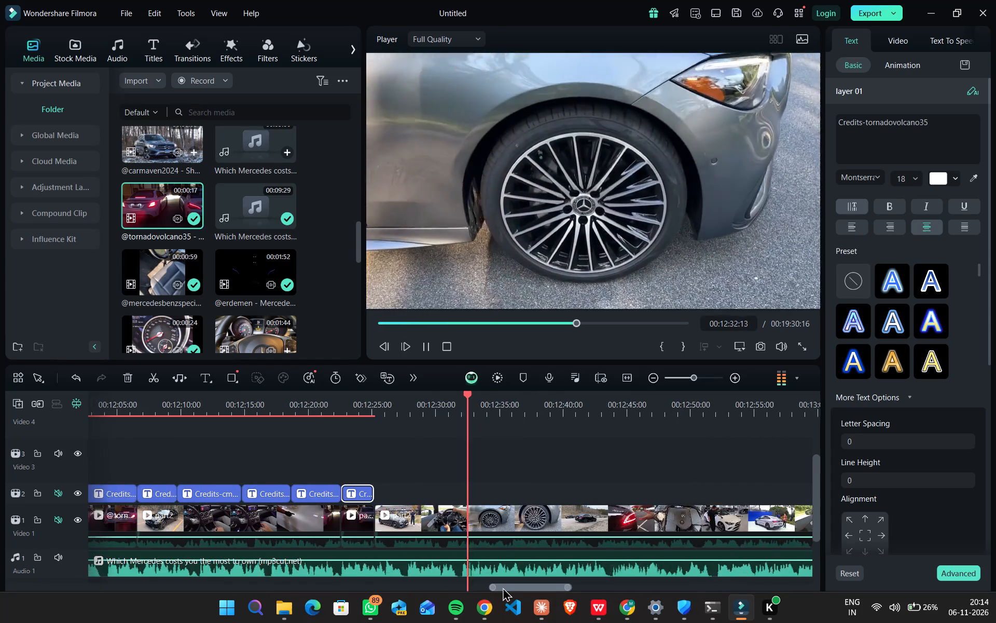
pyautogui.moveTo(503, 587); pyautogui.dragTo(506, 587)
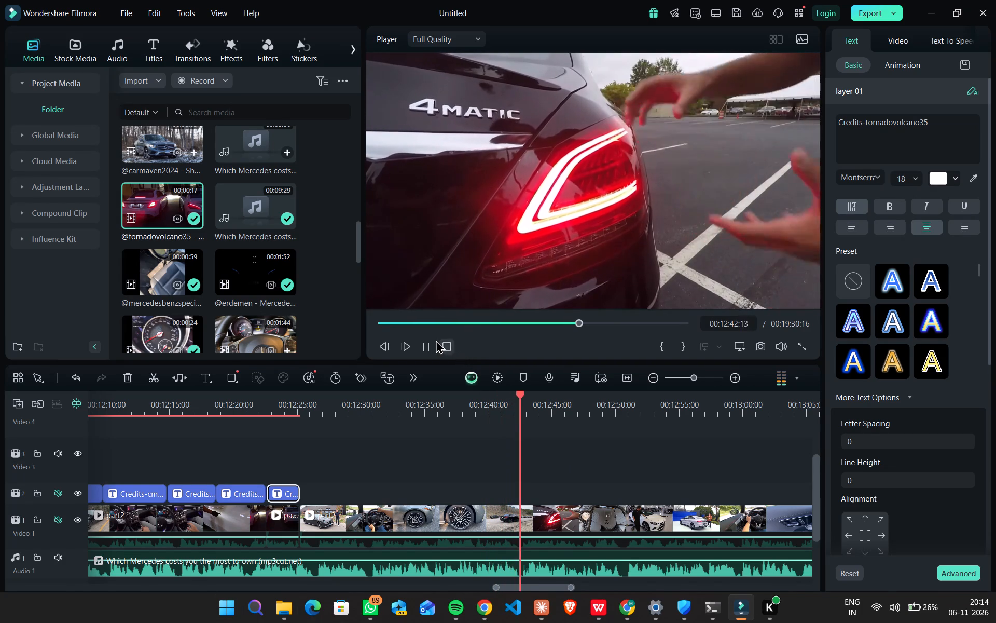
pyautogui.click(432, 339)
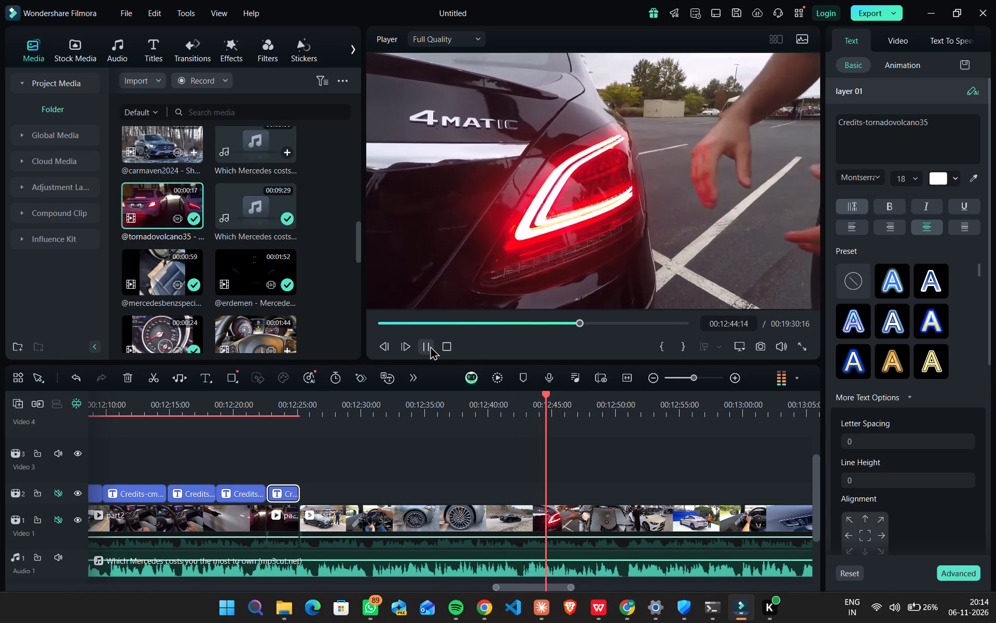
pyautogui.click(430, 346)
# With the playhead at 00:12:25:11, copy the channel name BostonAutoBlog from row 31 of used_segments.csv in WPS Office and return to Filmora.
pyautogui.moveTo(546, 394); pyautogui.dragTo(316, 429)
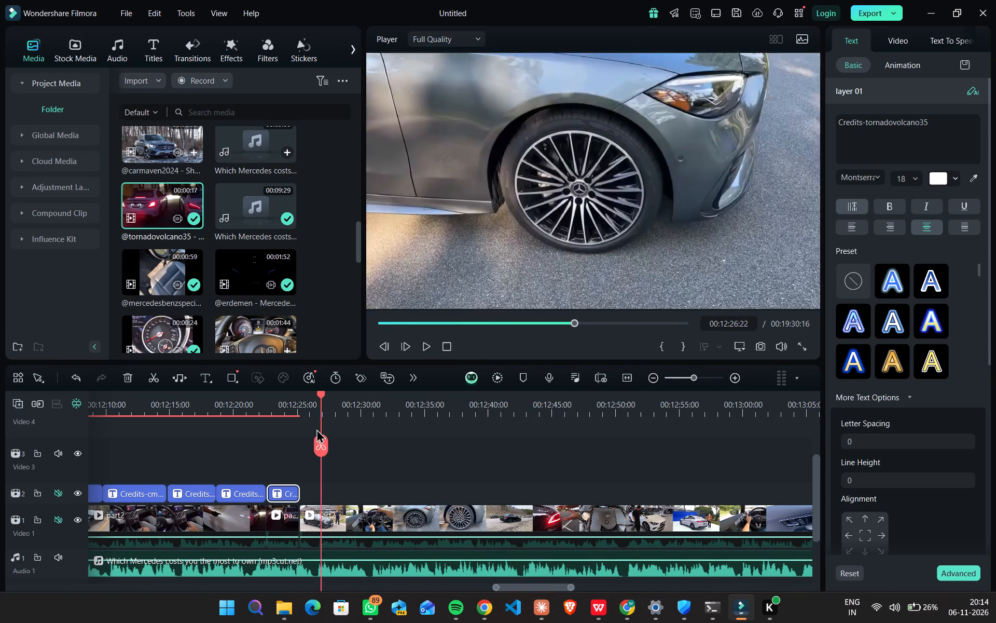
pyautogui.moveTo(316, 429); pyautogui.dragTo(303, 437)
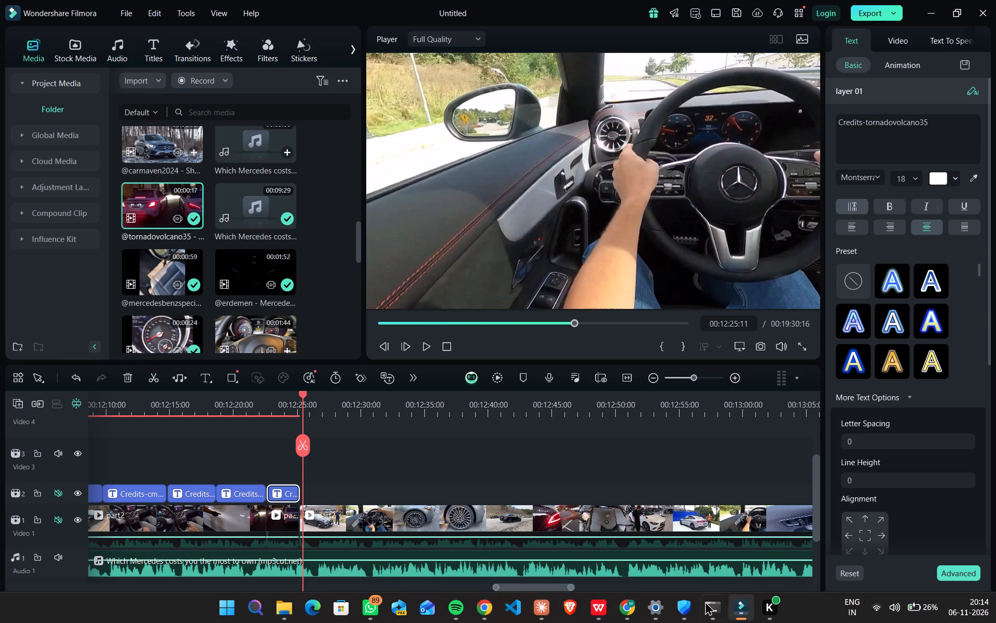
pyautogui.click(604, 603)
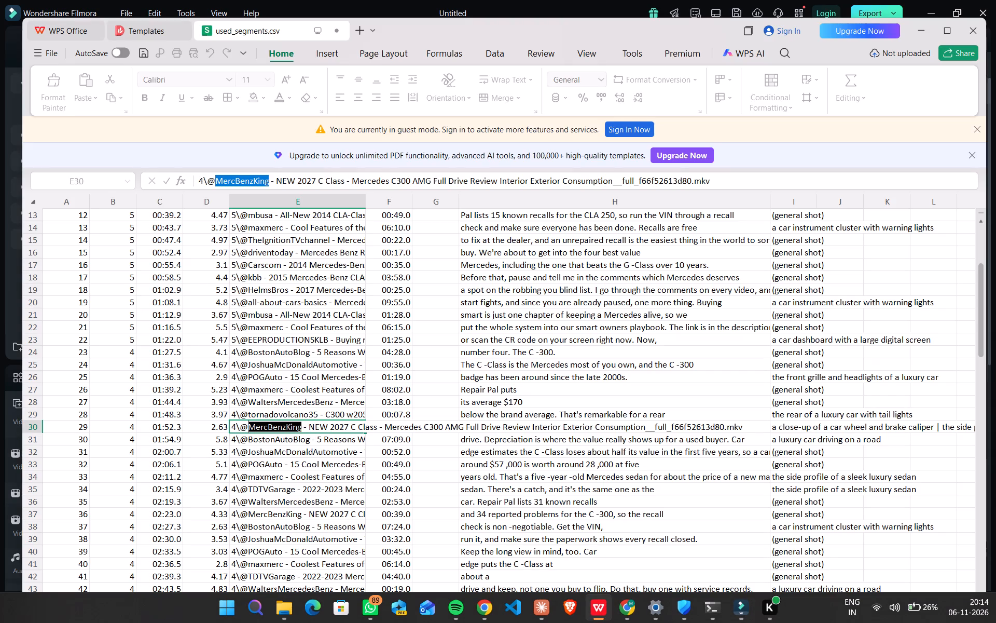
pyautogui.doubleClick(298, 441)
pyautogui.moveTo(313, 441); pyautogui.dragTo(254, 441)
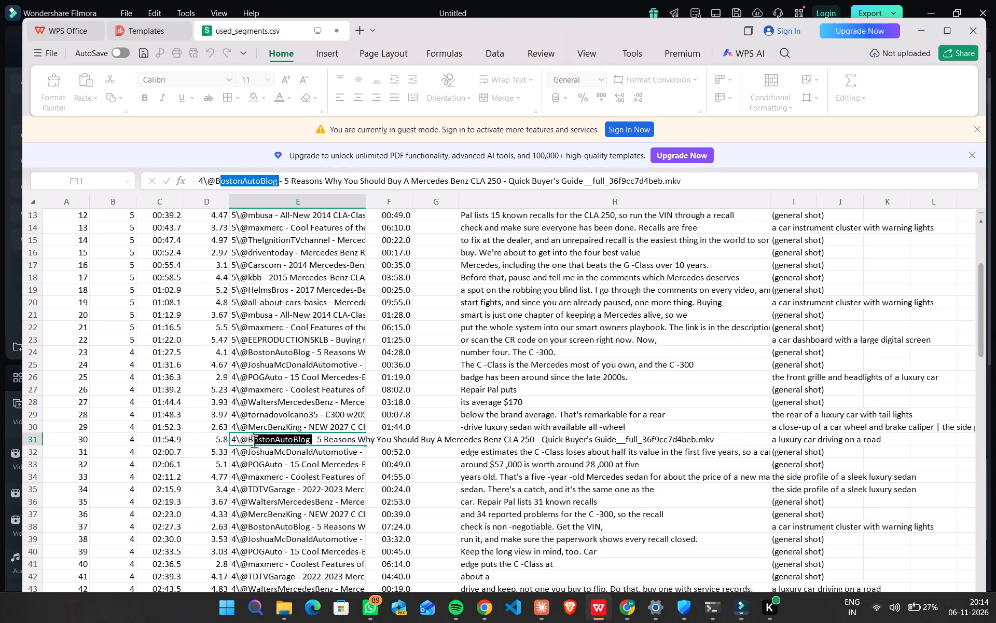
pyautogui.moveTo(254, 441); pyautogui.dragTo(251, 440)
pyautogui.hotkey('ctrl', 'c')
pyautogui.click(926, 34)
# Paste a credit title directly after the previous one at about 00:12:25:05 and change its text to Credits-BostonAutoBlog.
pyautogui.hotkey('ctrl', 'v')
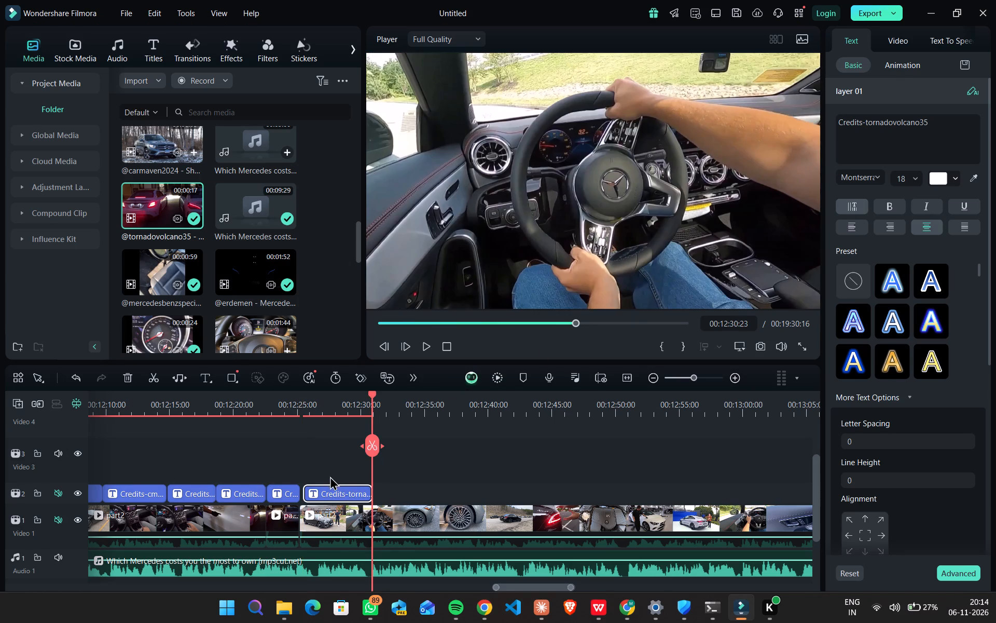
pyautogui.moveTo(334, 486); pyautogui.dragTo(317, 486)
pyautogui.click(301, 413)
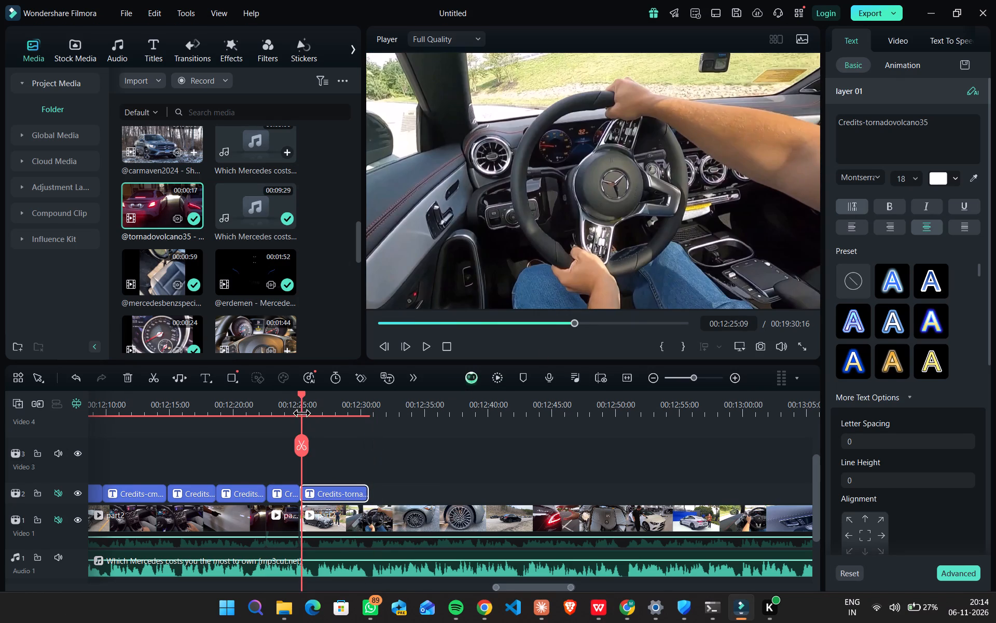
pyautogui.moveTo(301, 412); pyautogui.dragTo(319, 419)
pyautogui.click(493, 302)
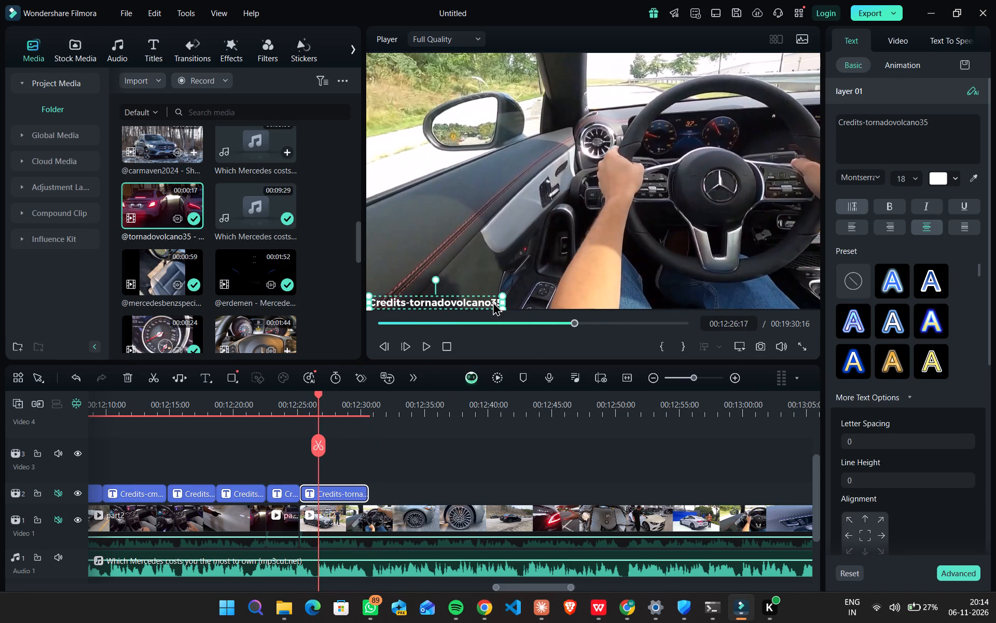
pyautogui.moveTo(938, 126); pyautogui.dragTo(868, 124)
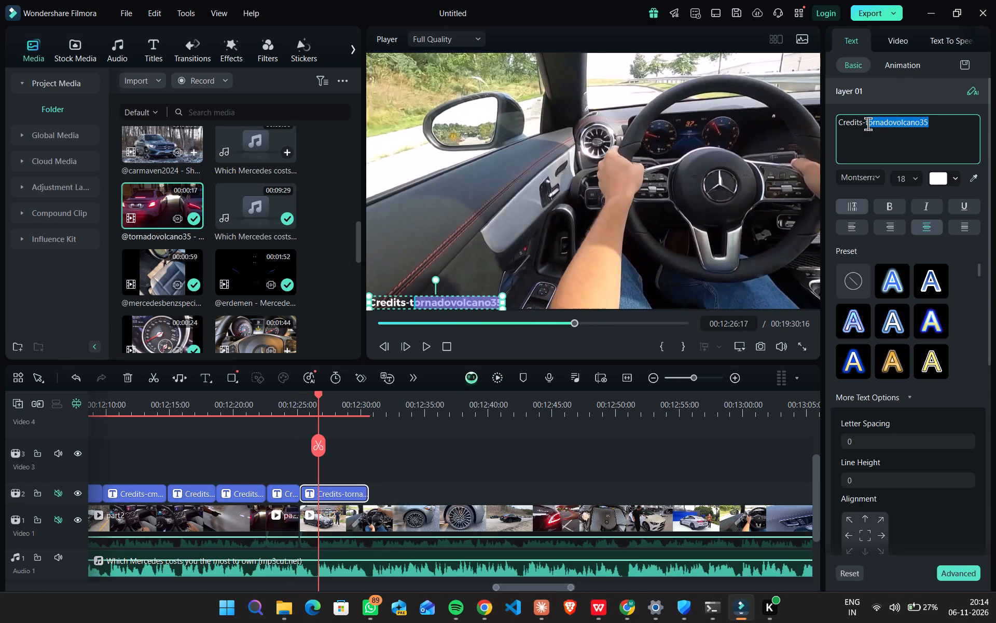
pyautogui.moveTo(868, 124); pyautogui.dragTo(866, 124)
pyautogui.hotkey('ctrl', 'v')
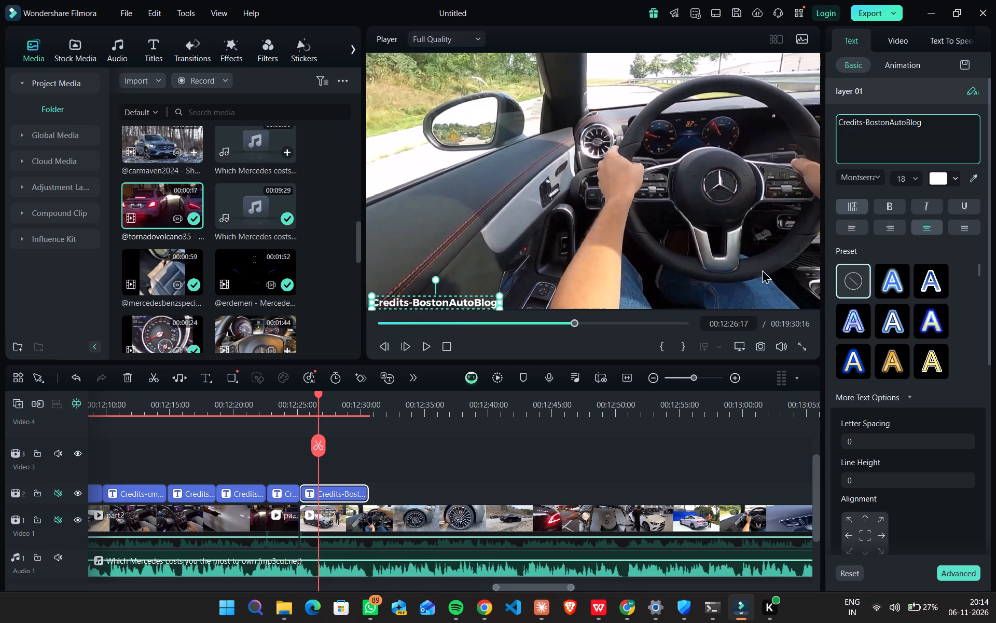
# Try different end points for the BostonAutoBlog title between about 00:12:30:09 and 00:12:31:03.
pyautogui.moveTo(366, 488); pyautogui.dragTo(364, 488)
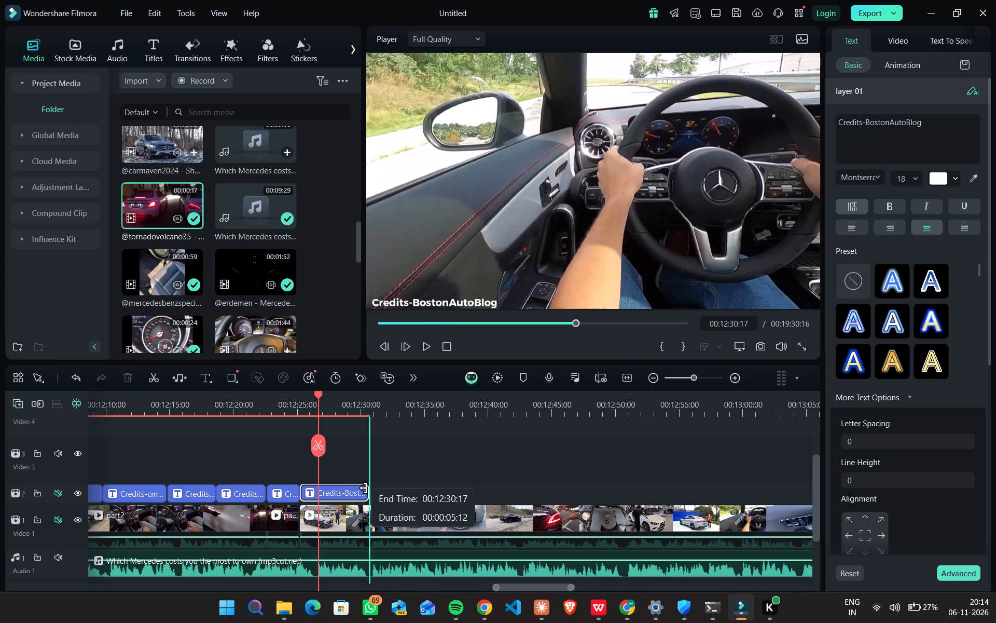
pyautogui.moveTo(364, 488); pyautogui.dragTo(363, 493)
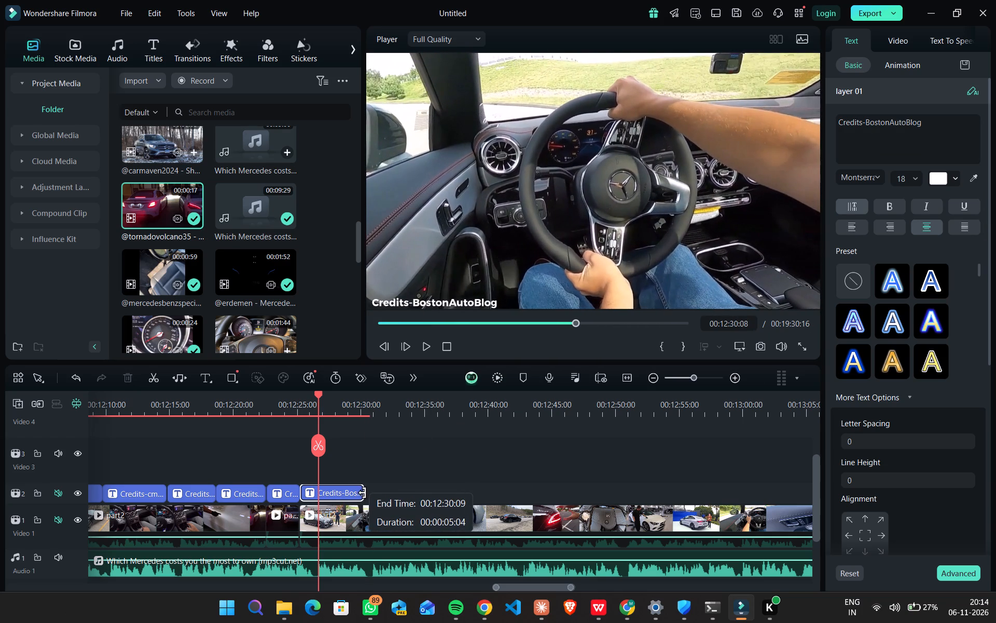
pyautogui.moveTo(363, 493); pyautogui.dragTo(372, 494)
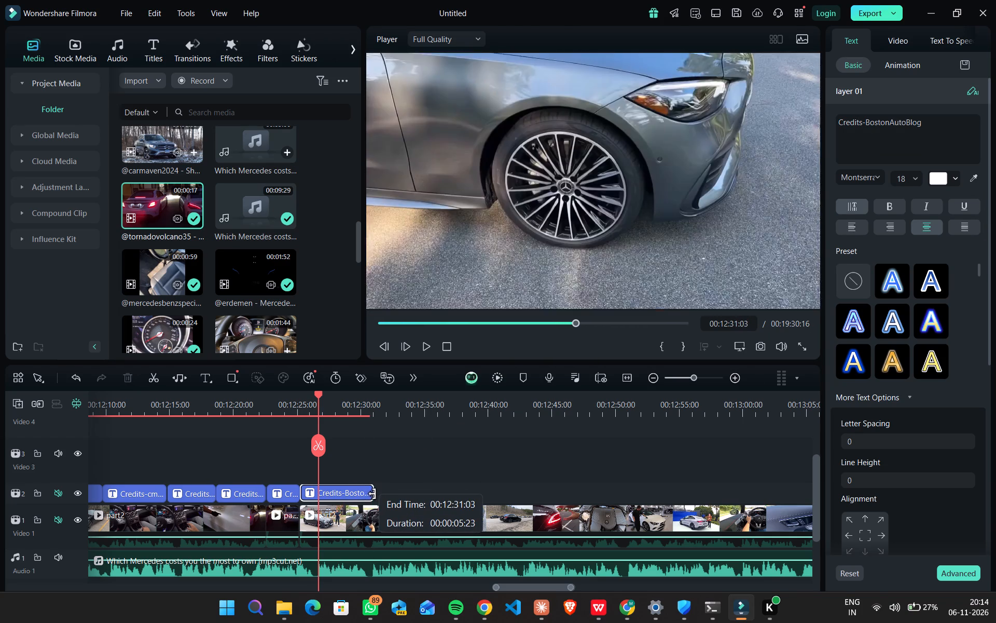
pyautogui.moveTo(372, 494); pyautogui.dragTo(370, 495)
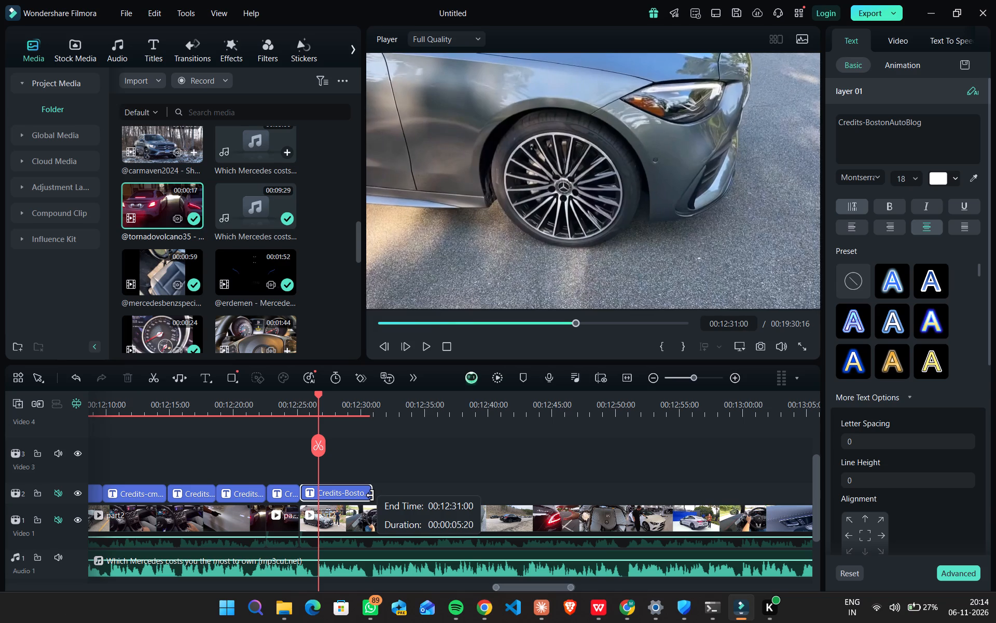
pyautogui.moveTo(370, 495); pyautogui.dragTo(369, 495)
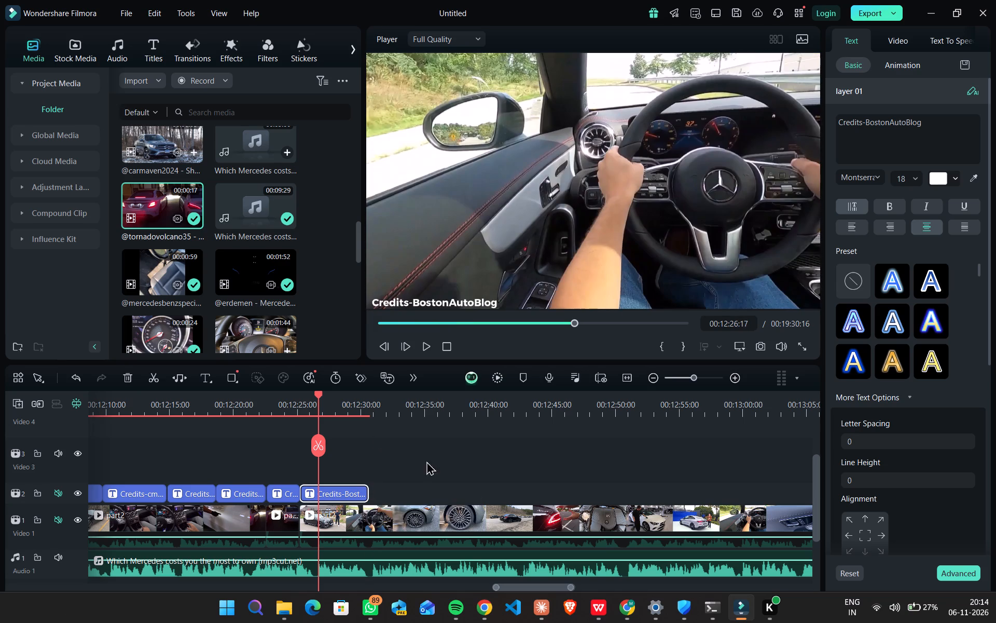
# Play the timeline from 00:12:26:17 to about 00:12:31:17 to check where the BostonAutoBlog title should end.
pyautogui.click(600, 598)
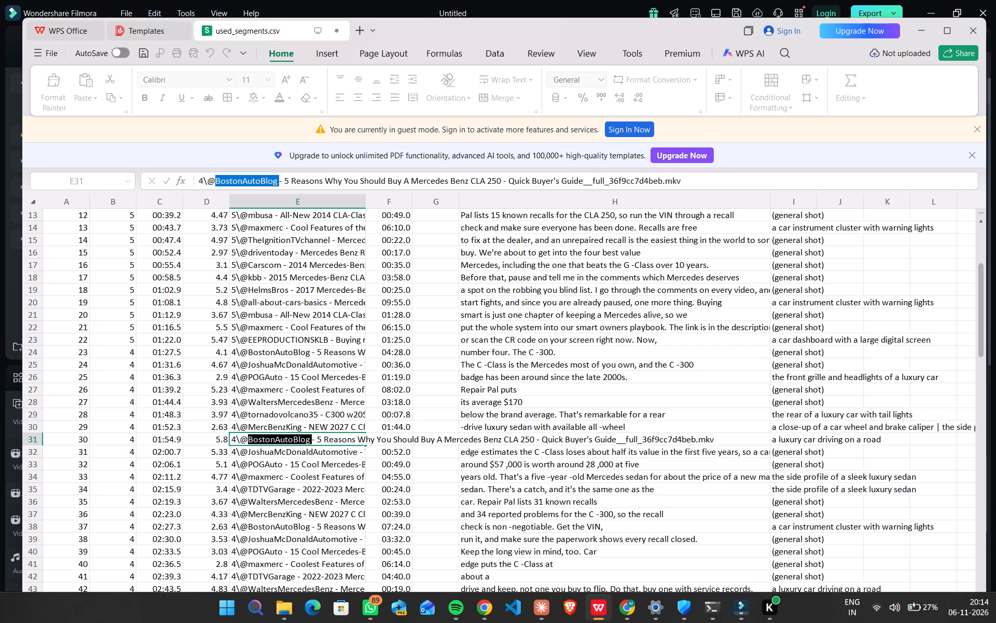
pyautogui.click(921, 31)
pyautogui.click(422, 347)
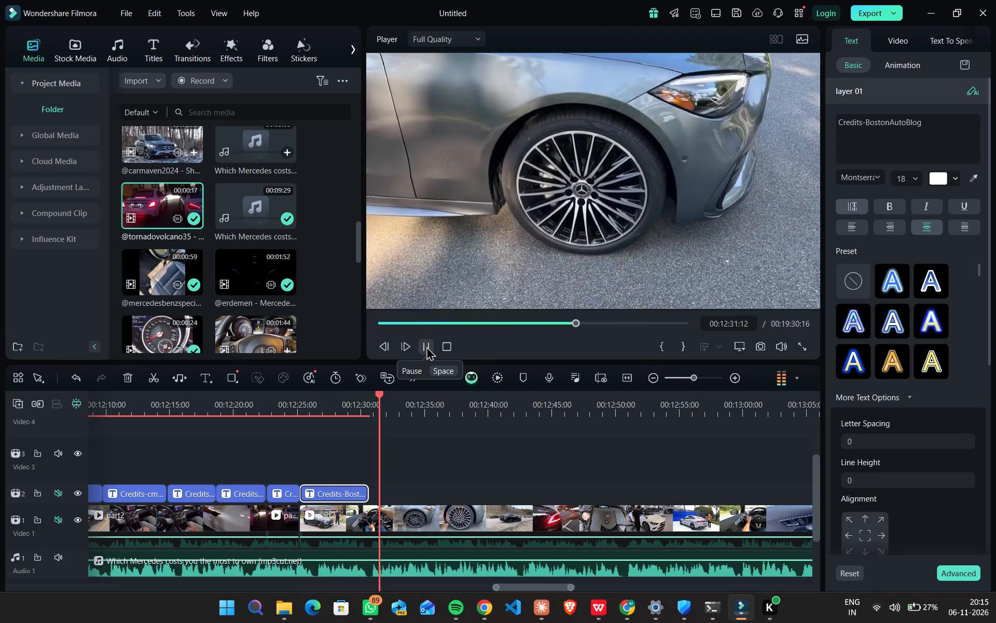
pyautogui.click(368, 489)
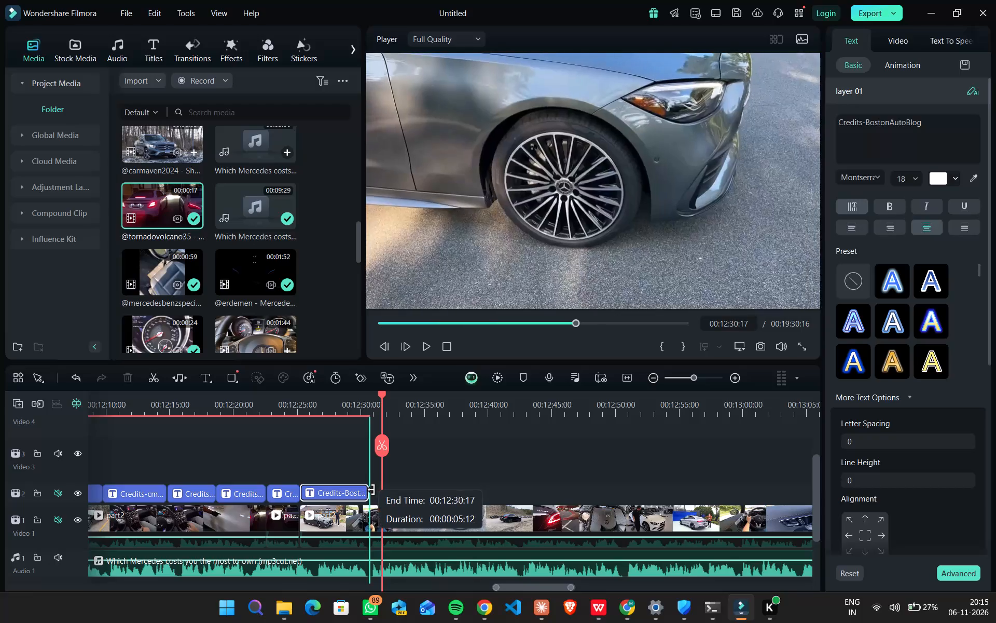
# Paste another credit title directly against the end of the BostonAutoBlog title and preview it at 00:12:32:08 over the wheel shot.
pyautogui.hotkey('ctrl', 'v')
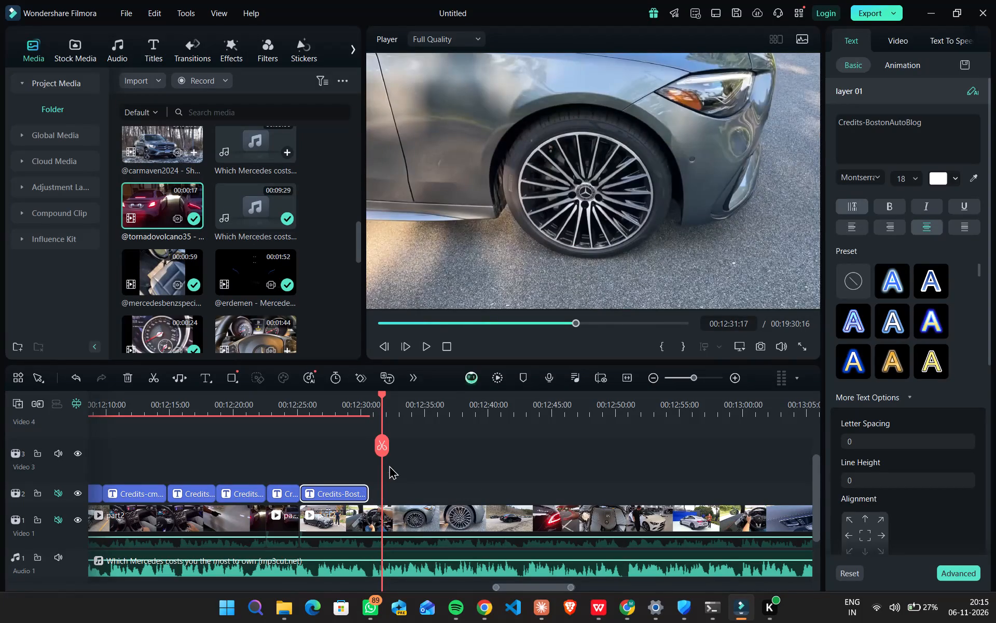
pyautogui.moveTo(413, 491); pyautogui.dragTo(392, 491)
pyautogui.click(361, 410)
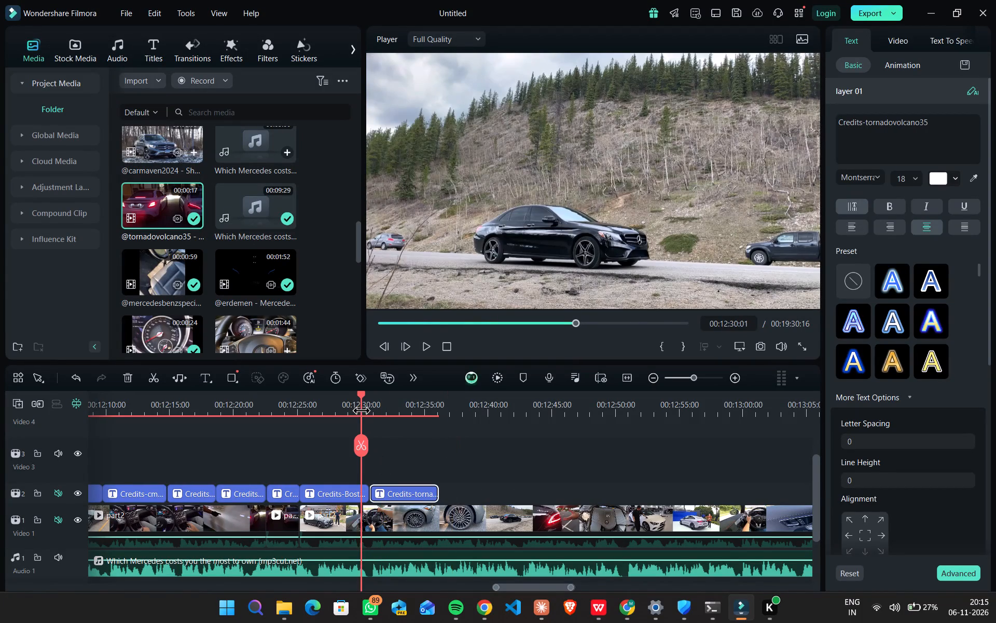
pyautogui.moveTo(361, 410); pyautogui.dragTo(390, 417)
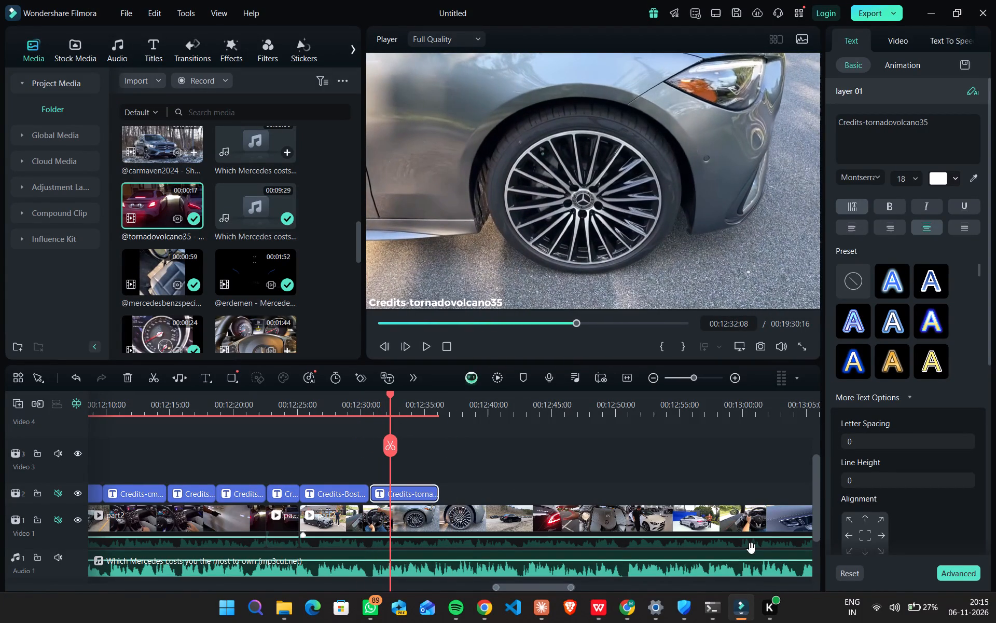
# Copy the channel name JoshuaMcDonaldAutomotive from row 32 of used_segments.csv in WPS Office and return to Filmora.
pyautogui.moveTo(598, 604); pyautogui.dragTo(689, 607)
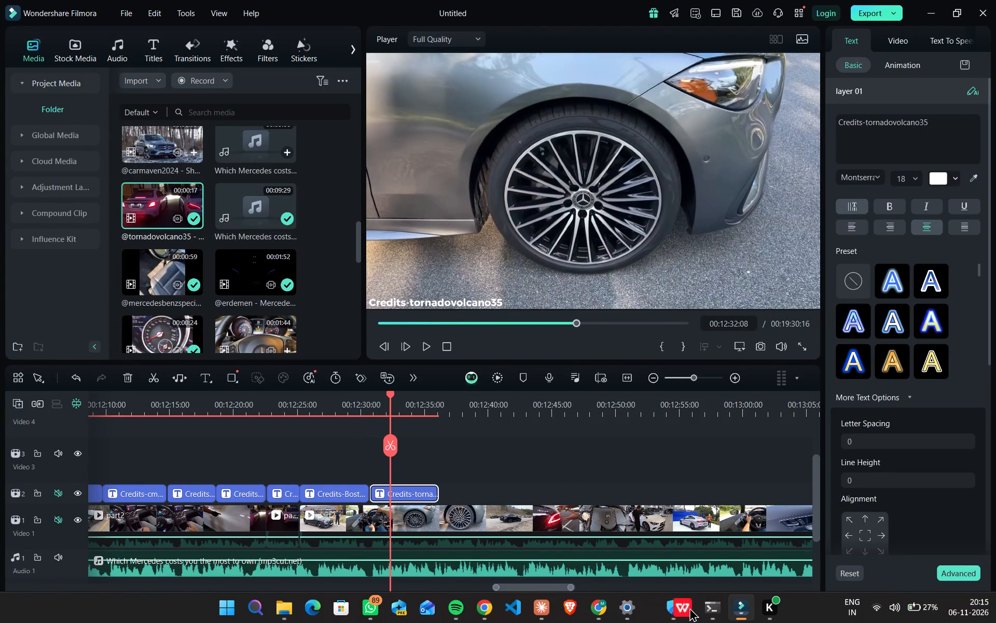
pyautogui.moveTo(689, 607); pyautogui.dragTo(711, 610)
pyautogui.click(708, 608)
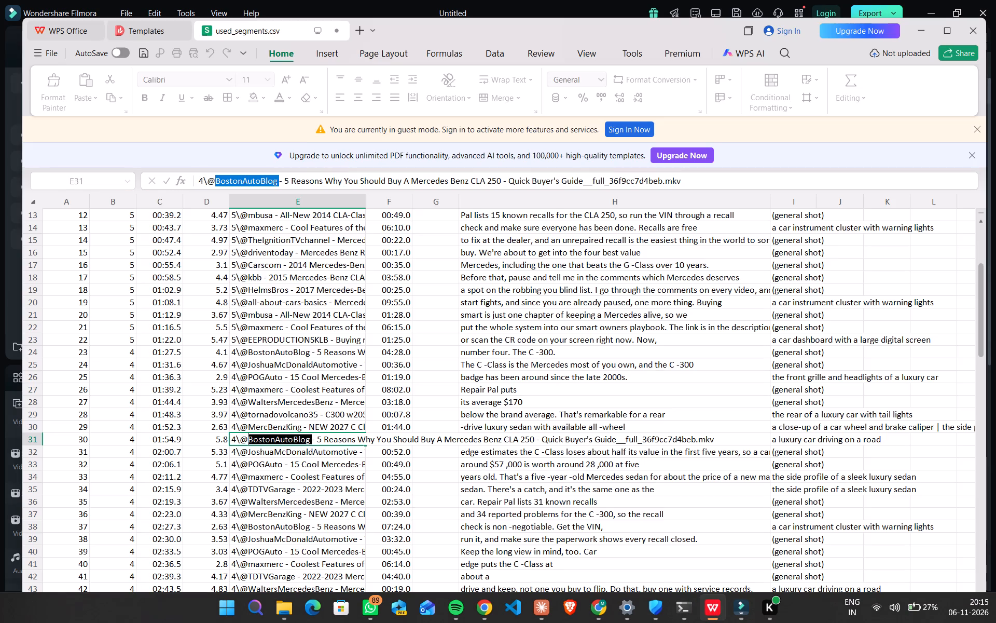
pyautogui.doubleClick(291, 454)
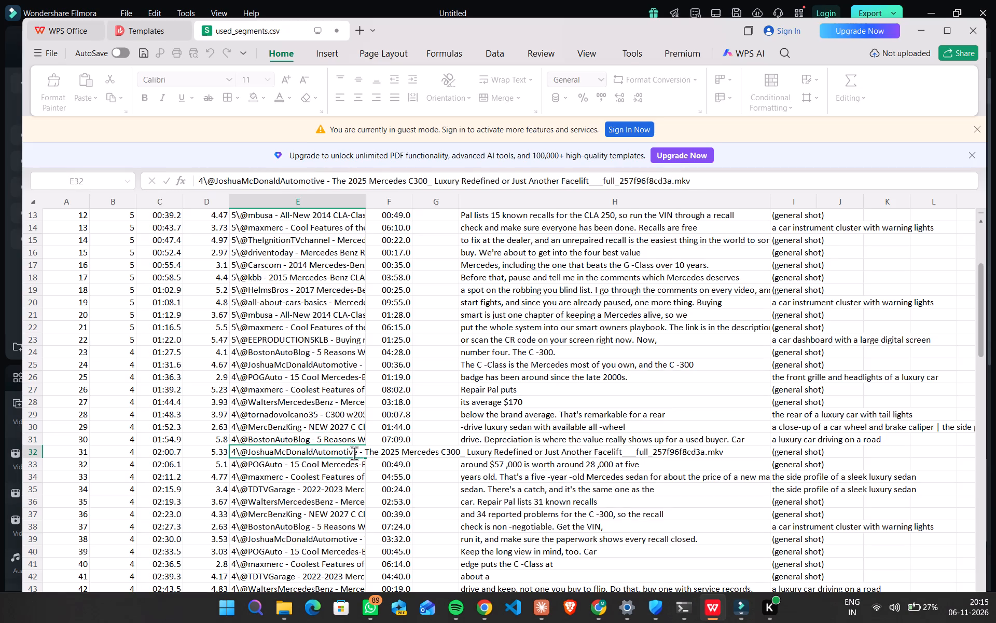
pyautogui.moveTo(356, 453); pyautogui.dragTo(246, 455)
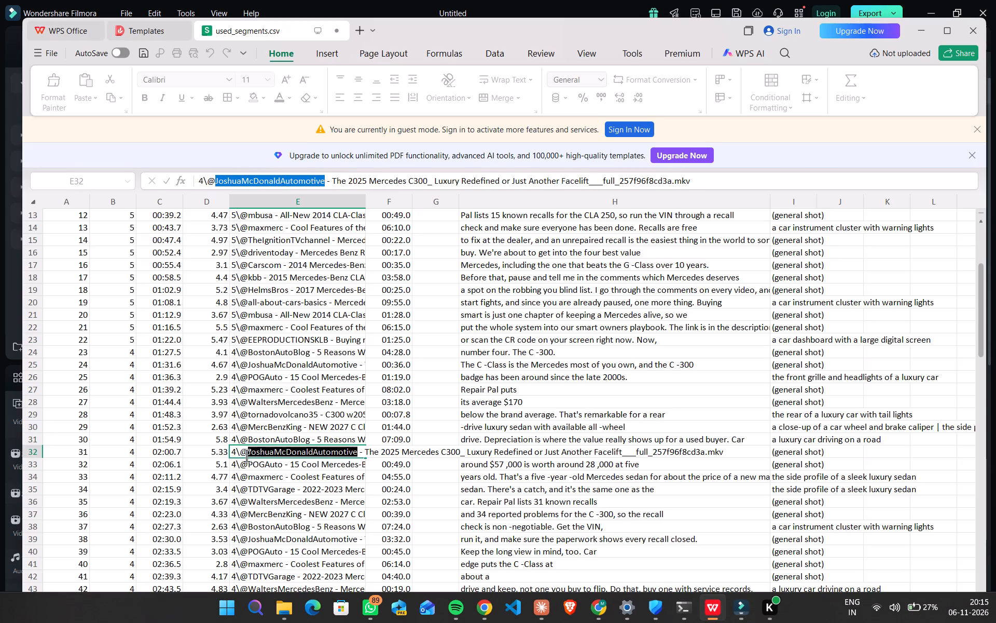
pyautogui.hotkey('ctrl', 'c')
pyautogui.click(910, 39)
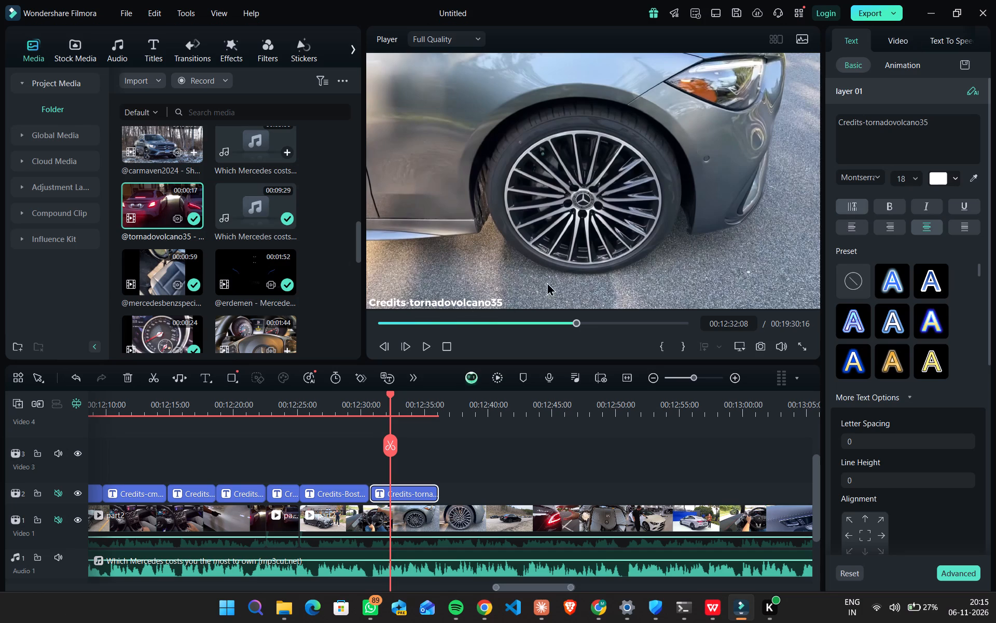
# Change the wheel shot title's text to Credits-JoshuaMcDonaldAutomotive and shift it to X position -738.51 px.
pyautogui.moveTo(928, 124); pyautogui.dragTo(867, 125)
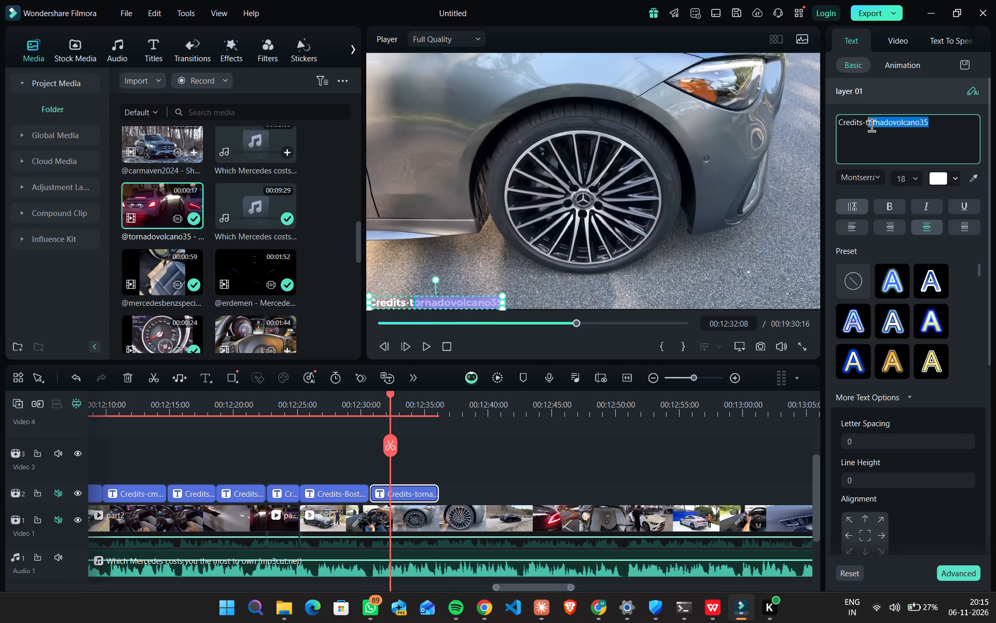
pyautogui.moveTo(935, 121); pyautogui.dragTo(880, 123)
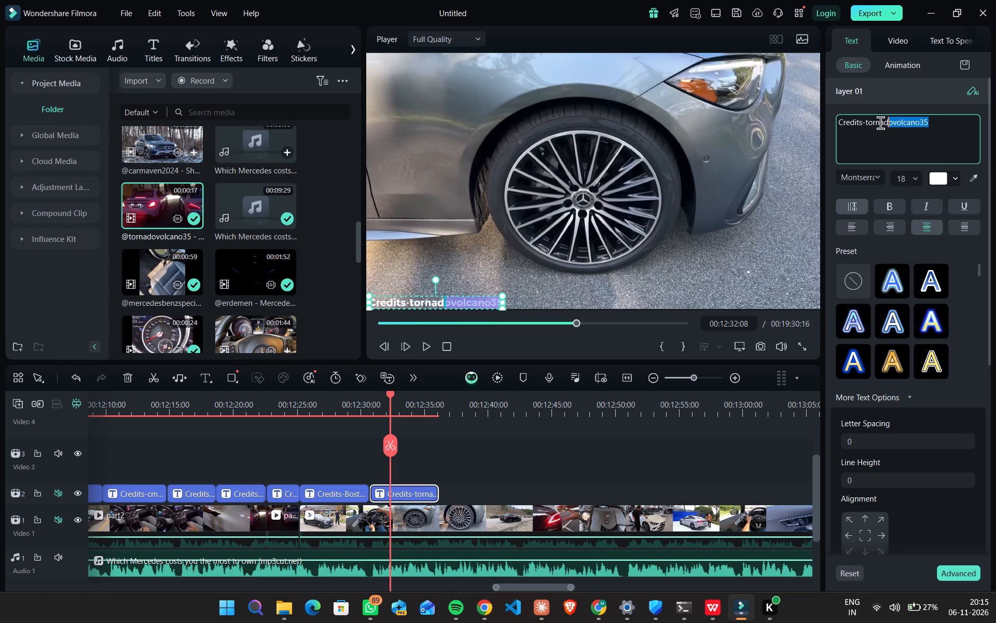
pyautogui.moveTo(880, 123); pyautogui.dragTo(864, 123)
pyautogui.hotkey('ctrl', 'v')
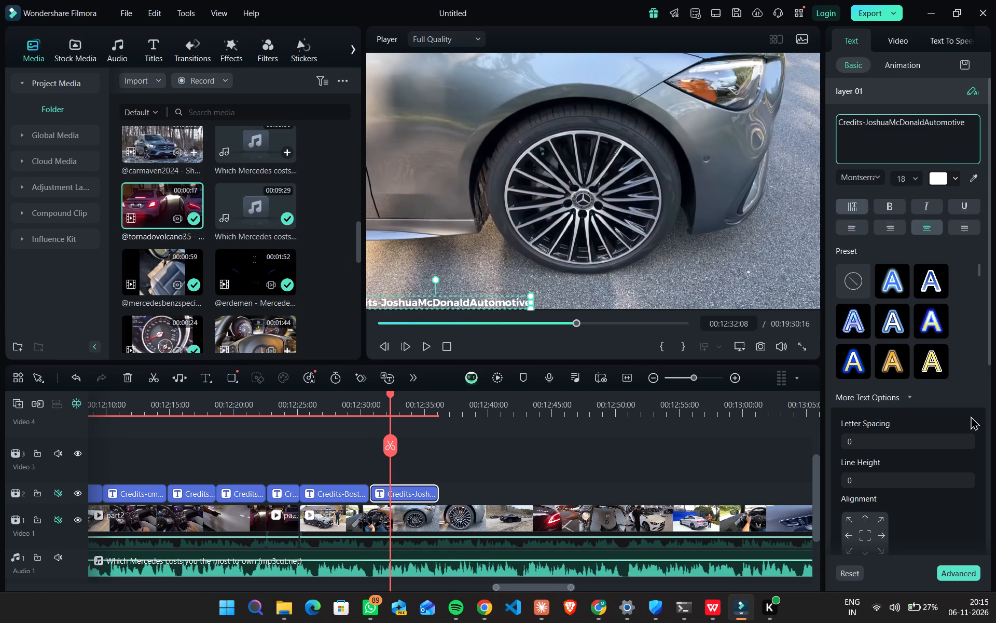
pyautogui.scroll(-3, 966, 419)
pyautogui.scroll(-4, 918, 484)
pyautogui.click(885, 458)
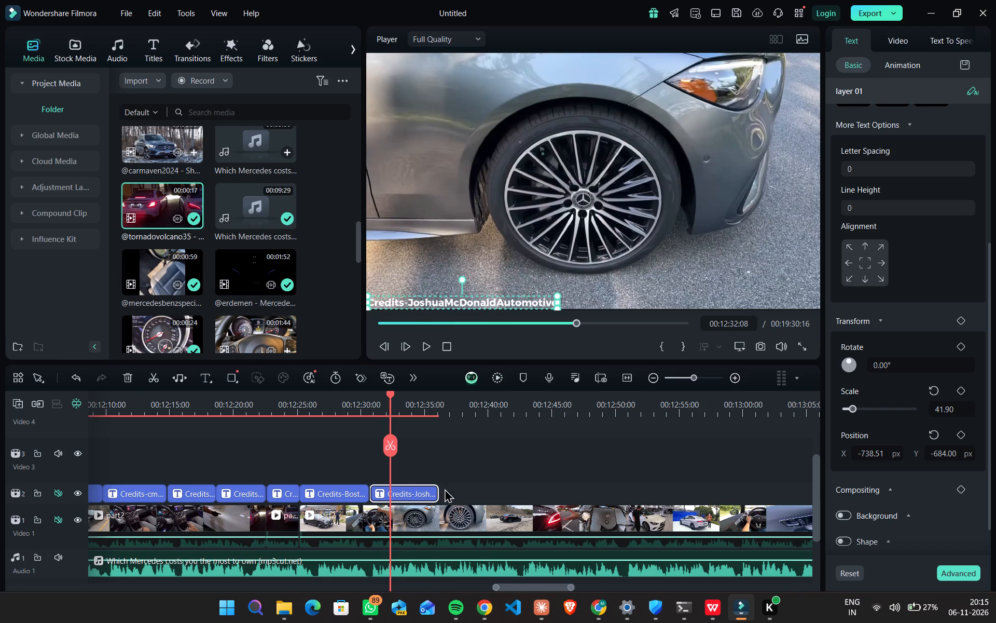
# Play to 00:12:36:08 and extend the end of the JoshuaMcDonaldAutomotive title to that point.
pyautogui.moveTo(435, 491); pyautogui.dragTo(432, 493)
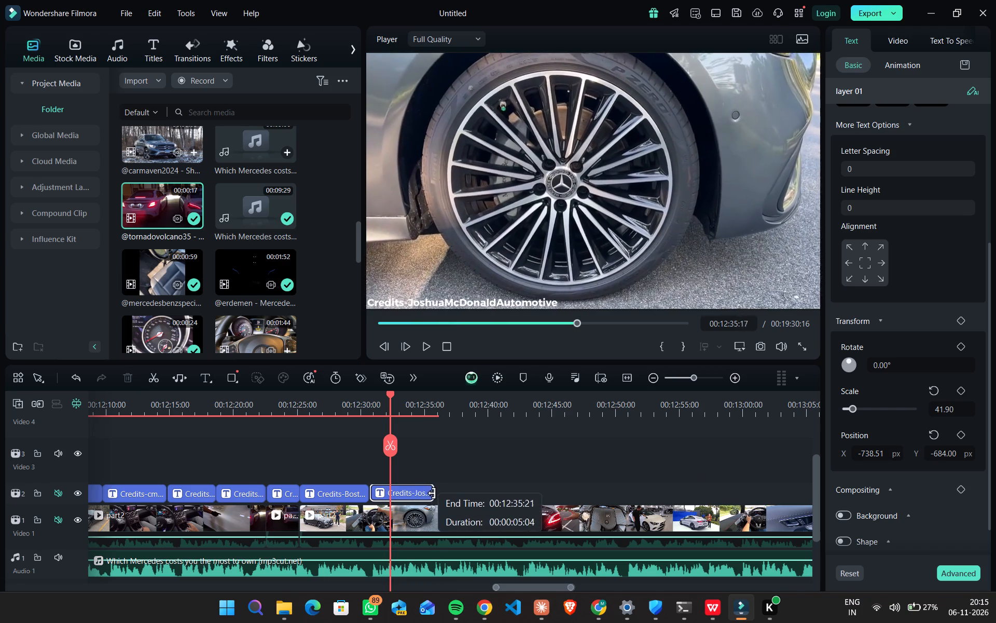
pyautogui.moveTo(432, 493); pyautogui.dragTo(439, 495)
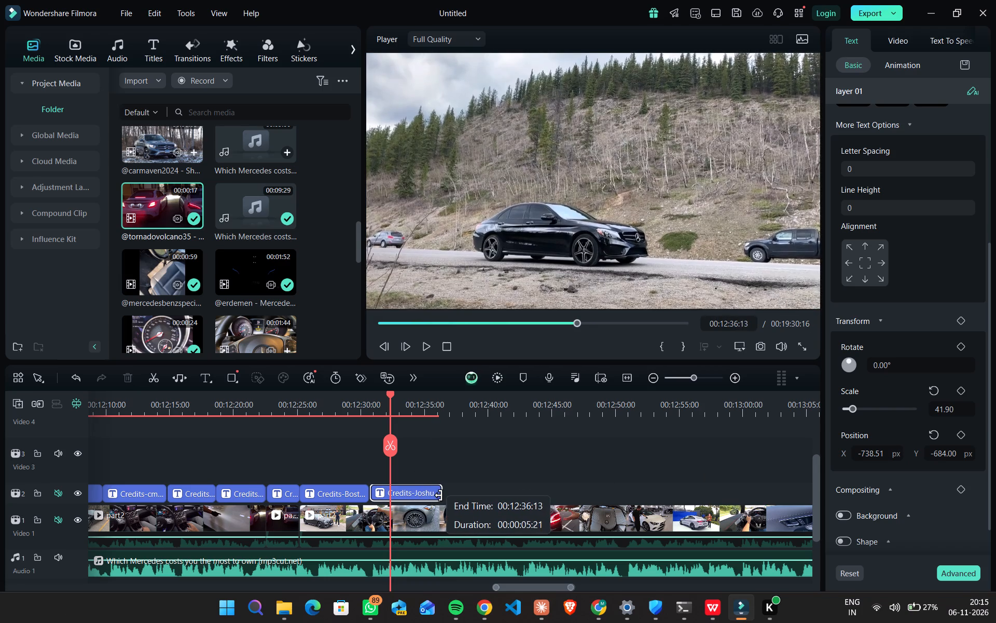
pyautogui.moveTo(439, 495); pyautogui.dragTo(436, 495)
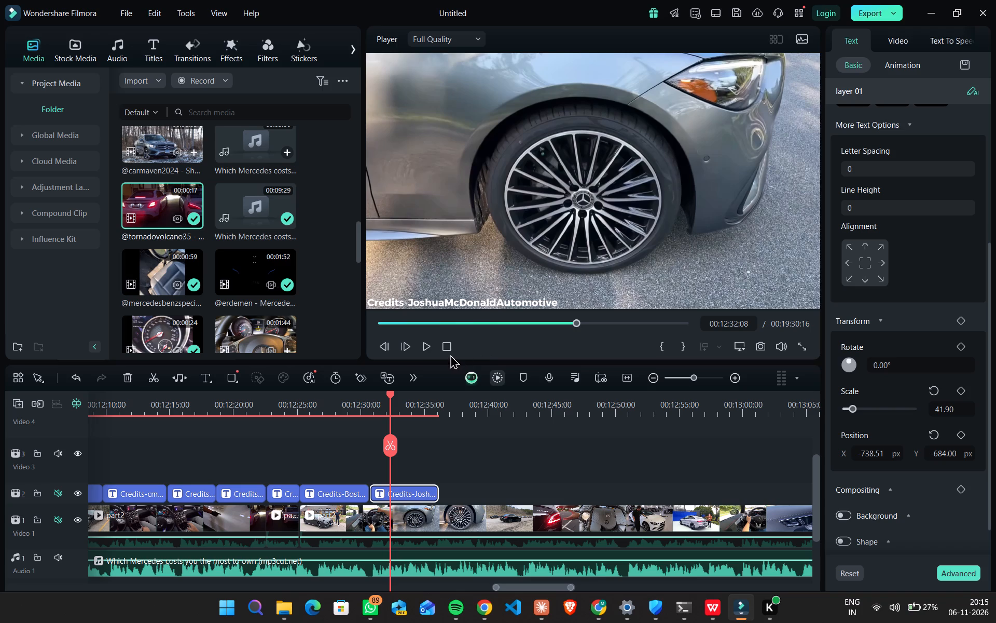
pyautogui.click(430, 350)
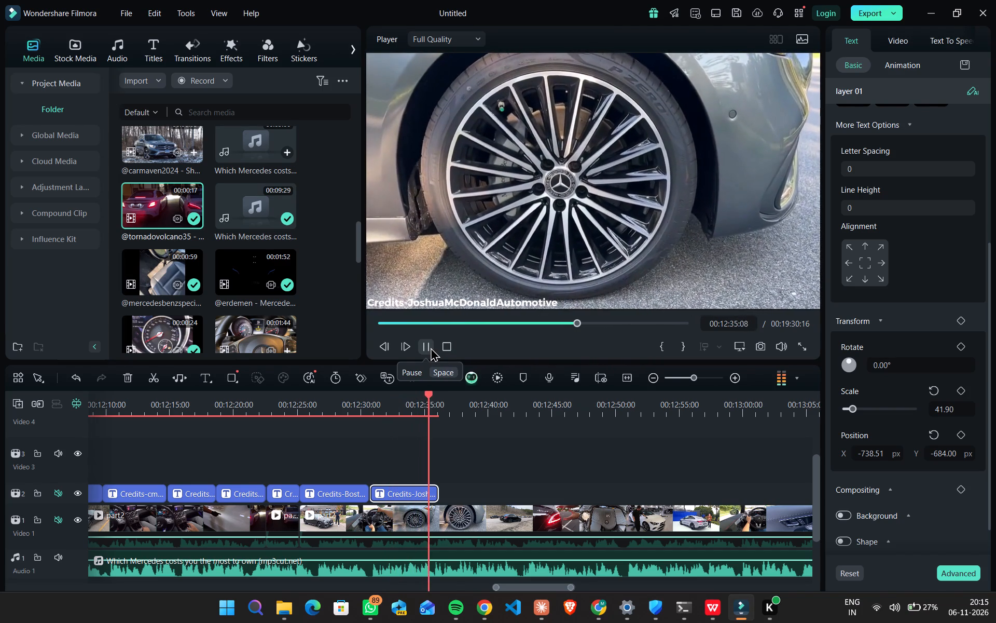
pyautogui.click(431, 347)
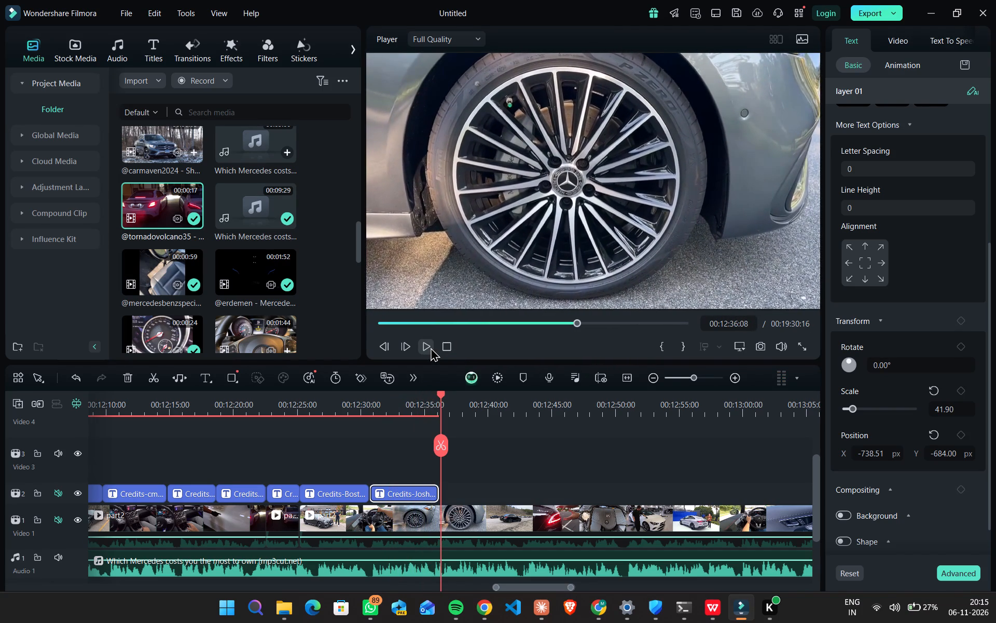
pyautogui.moveTo(436, 492); pyautogui.dragTo(438, 492)
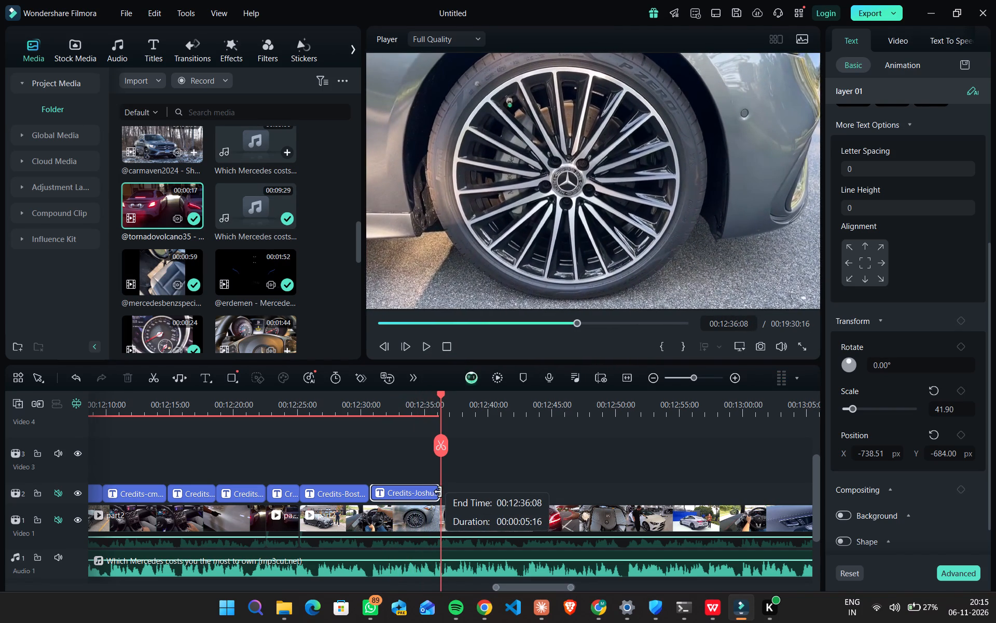
pyautogui.moveTo(438, 492); pyautogui.dragTo(434, 492)
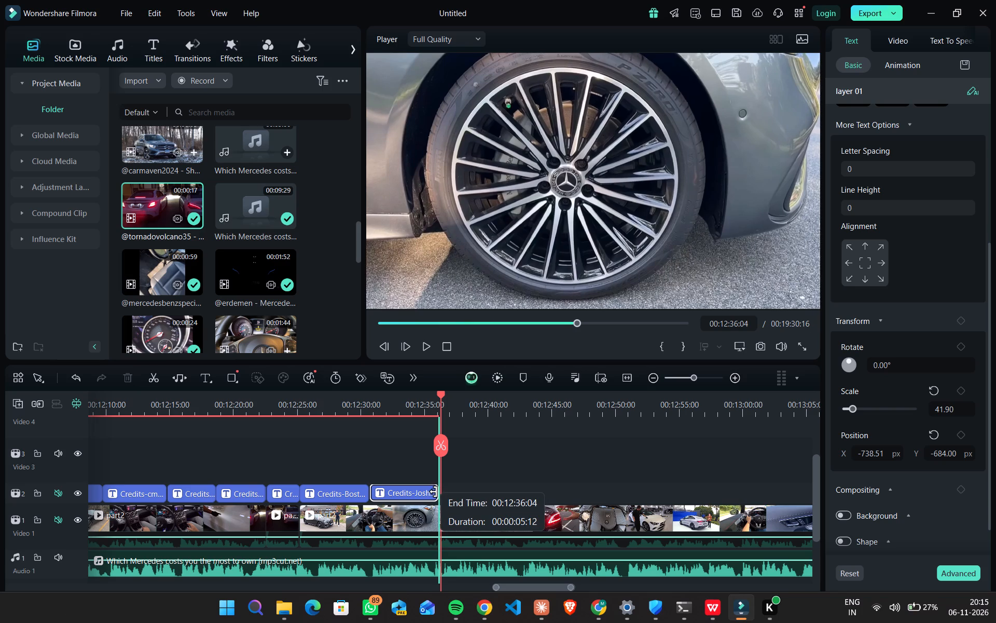
pyautogui.moveTo(434, 492); pyautogui.dragTo(440, 492)
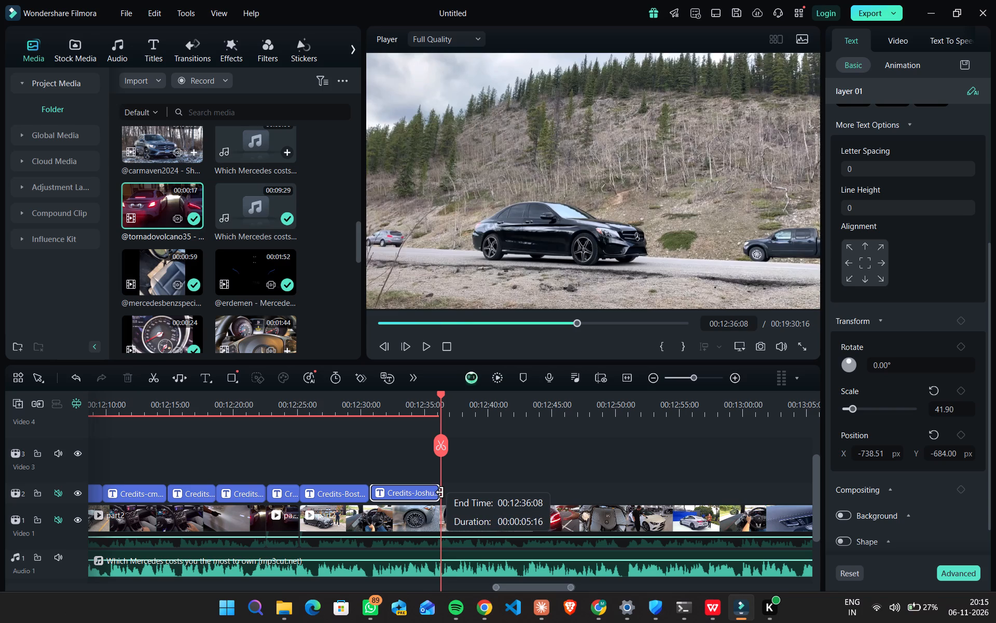
pyautogui.moveTo(440, 492); pyautogui.dragTo(441, 493)
# Paste another credit title at 00:12:36:08, directly after the JoshuaMcDonaldAutomotive title, and select it.
pyautogui.hotkey('ctrl', 'v')
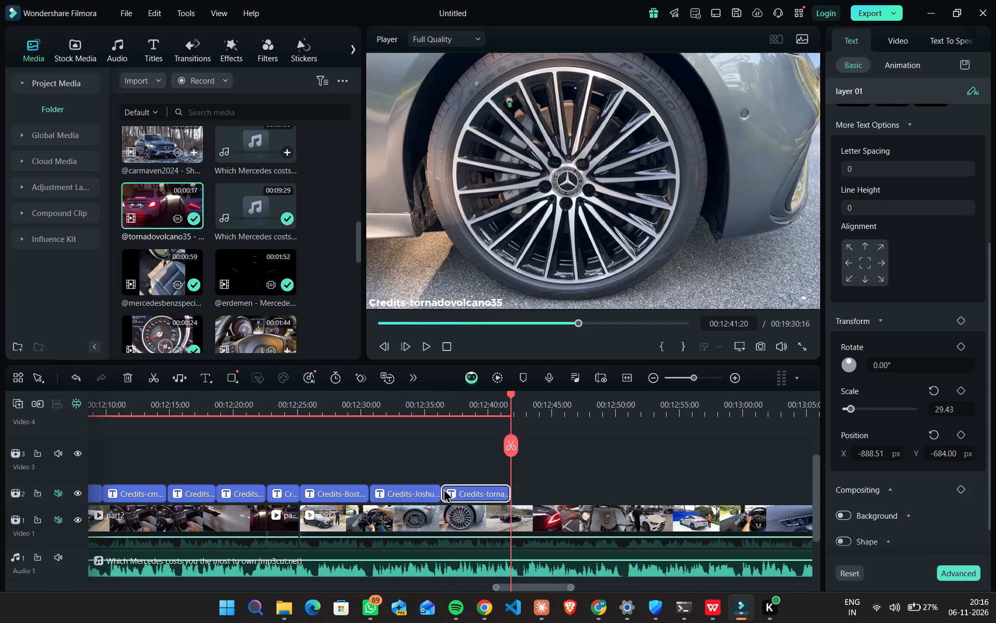
pyautogui.click(452, 490)
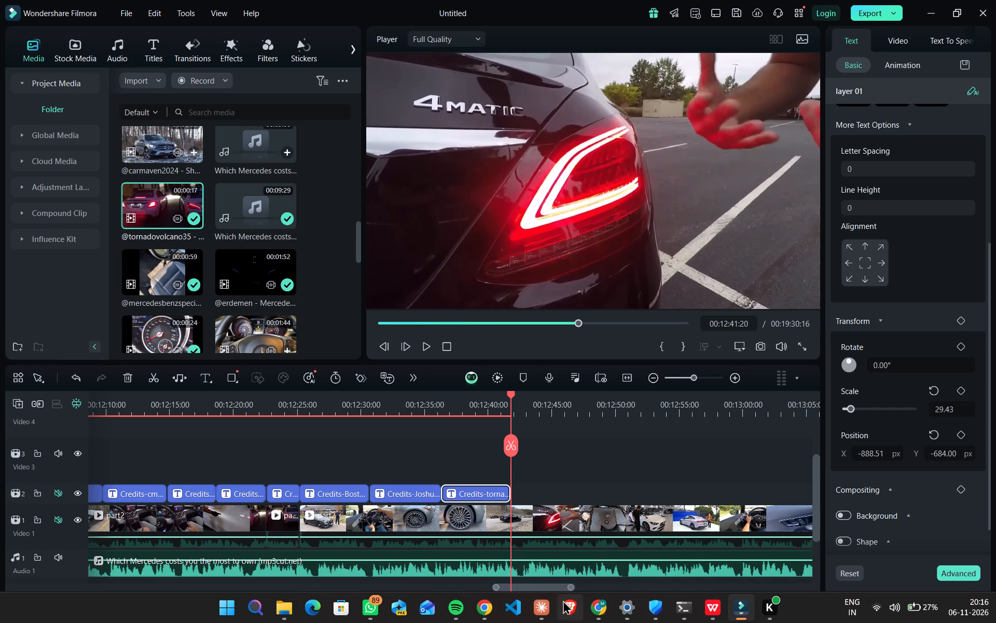
# Copy the channel name POGAuto from row 33 of used_segments.csv in WPS Office and return to Filmora.
pyautogui.click(708, 616)
pyautogui.doubleClick(275, 468)
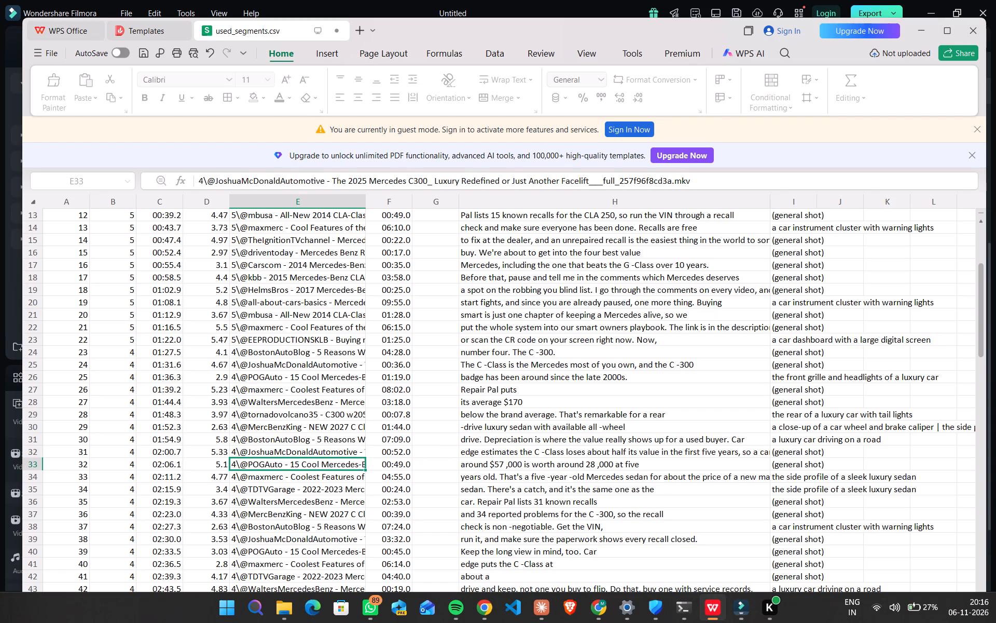
pyautogui.moveTo(284, 466); pyautogui.dragTo(249, 463)
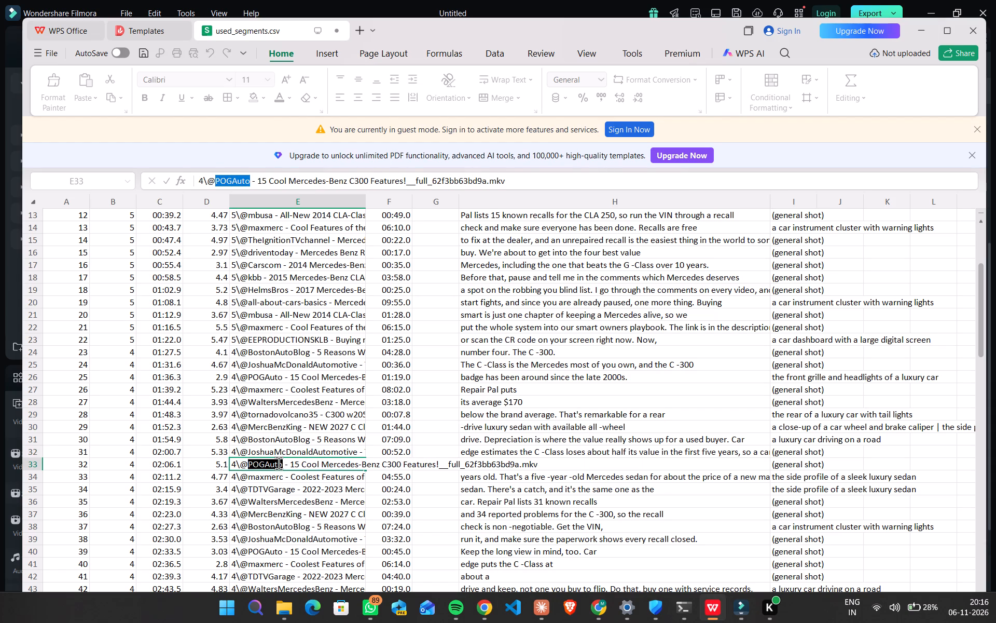
pyautogui.hotkey('ctrl', 'c')
pyautogui.click(914, 33)
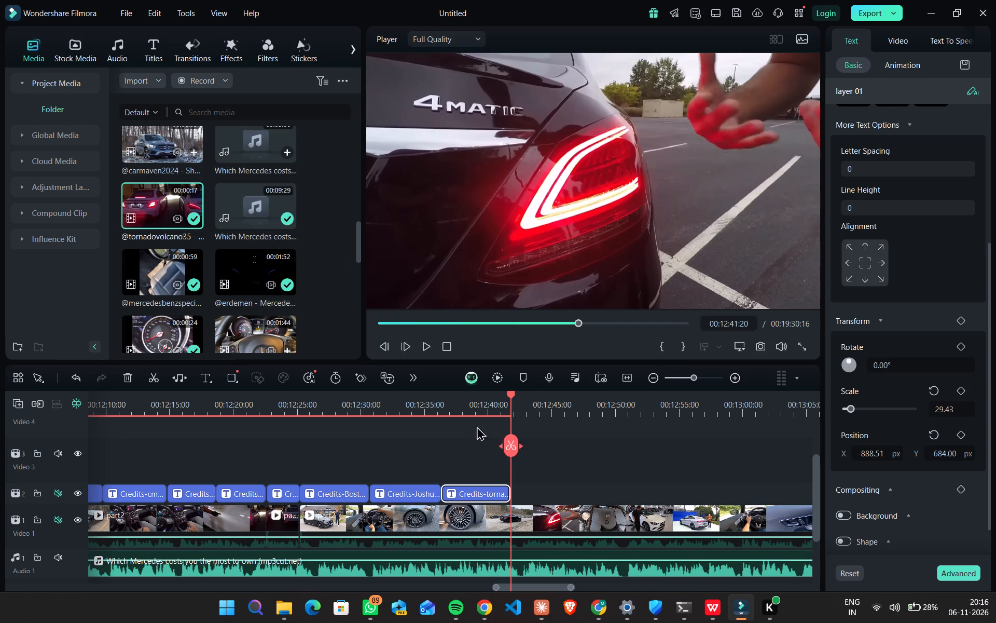
# Change the newest title's text to Credits-POGAuto and shift it to X position -1008.51 px.
pyautogui.moveTo(505, 400); pyautogui.dragTo(469, 398)
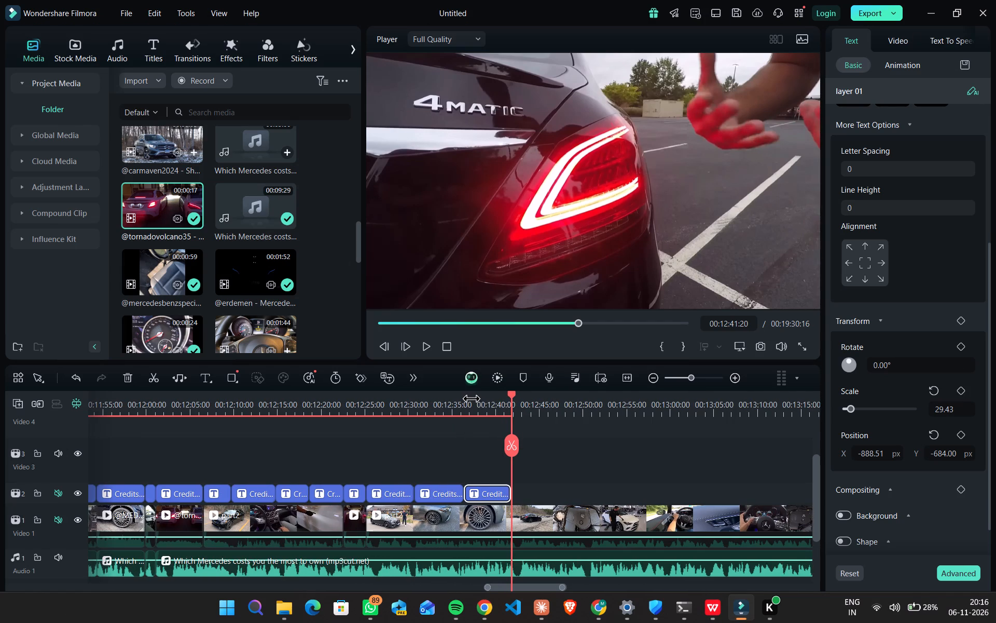
pyautogui.moveTo(509, 396); pyautogui.dragTo(488, 397)
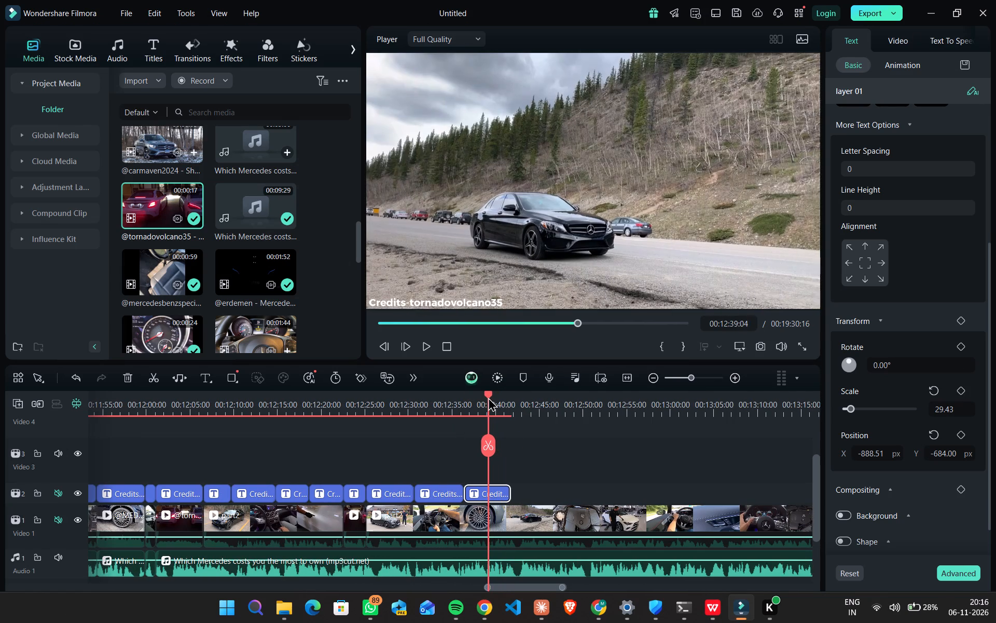
pyautogui.moveTo(488, 397); pyautogui.dragTo(488, 398)
pyautogui.moveTo(985, 280); pyautogui.dragTo(995, 159)
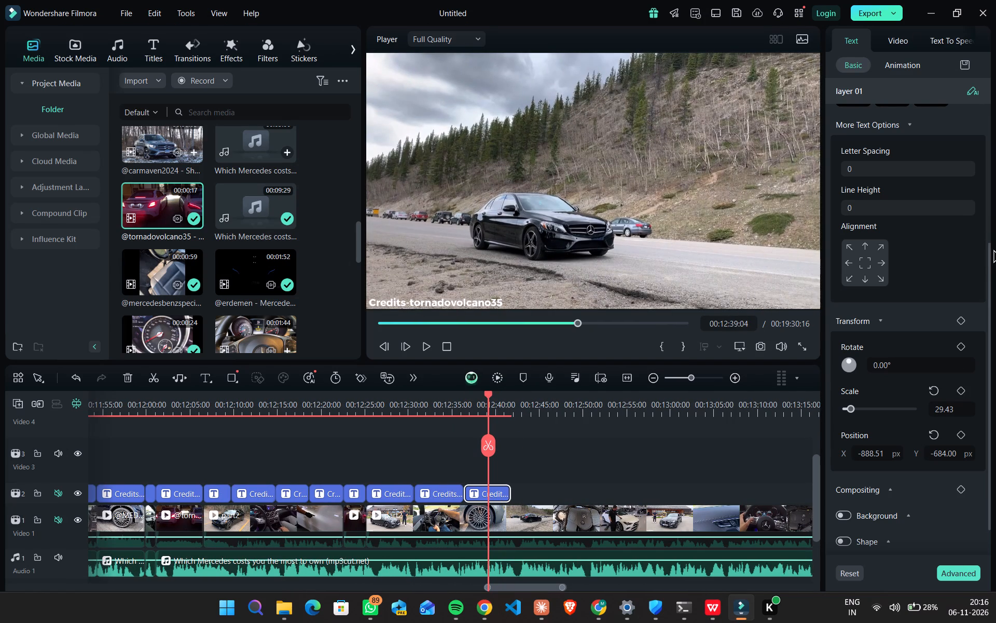
pyautogui.moveTo(988, 257); pyautogui.dragTo(980, 47)
pyautogui.moveTo(930, 119); pyautogui.dragTo(868, 123)
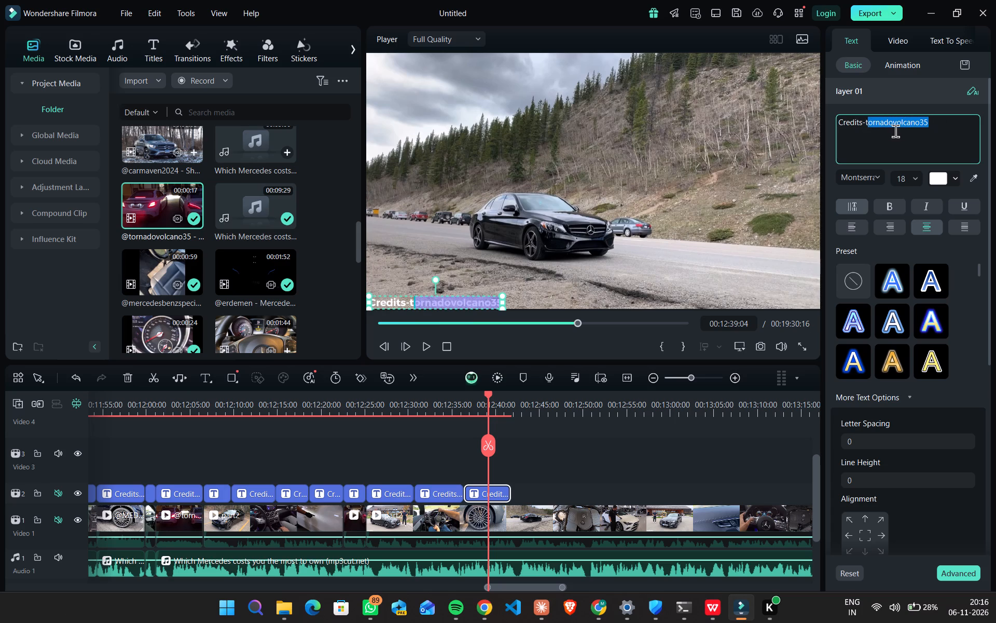
pyautogui.press('BackSpace')
pyautogui.press('BackSpace')
pyautogui.hotkey('ctrl', 'v')
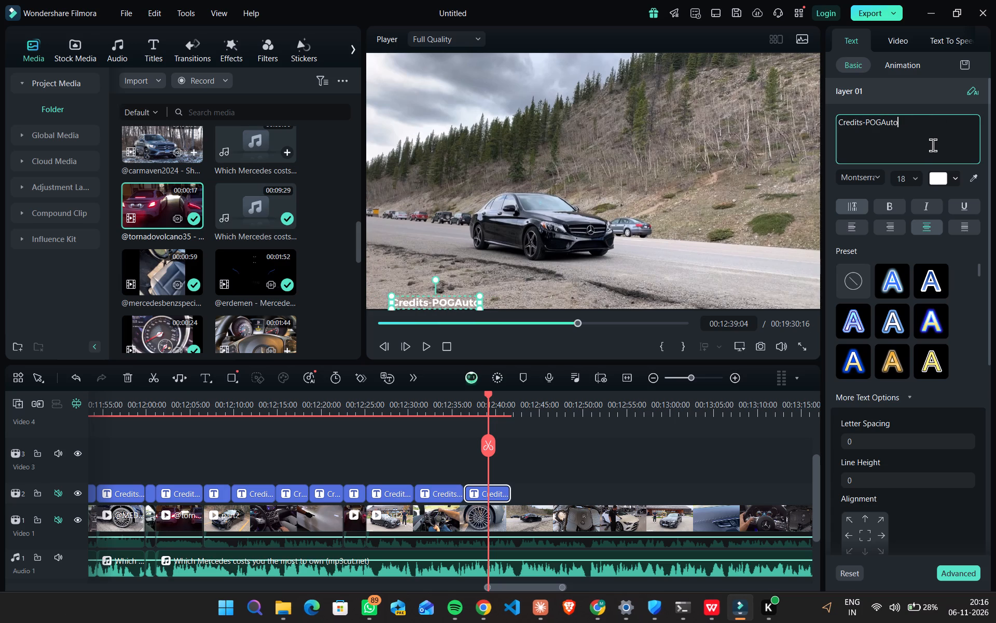
pyautogui.scroll(-9, 926, 506)
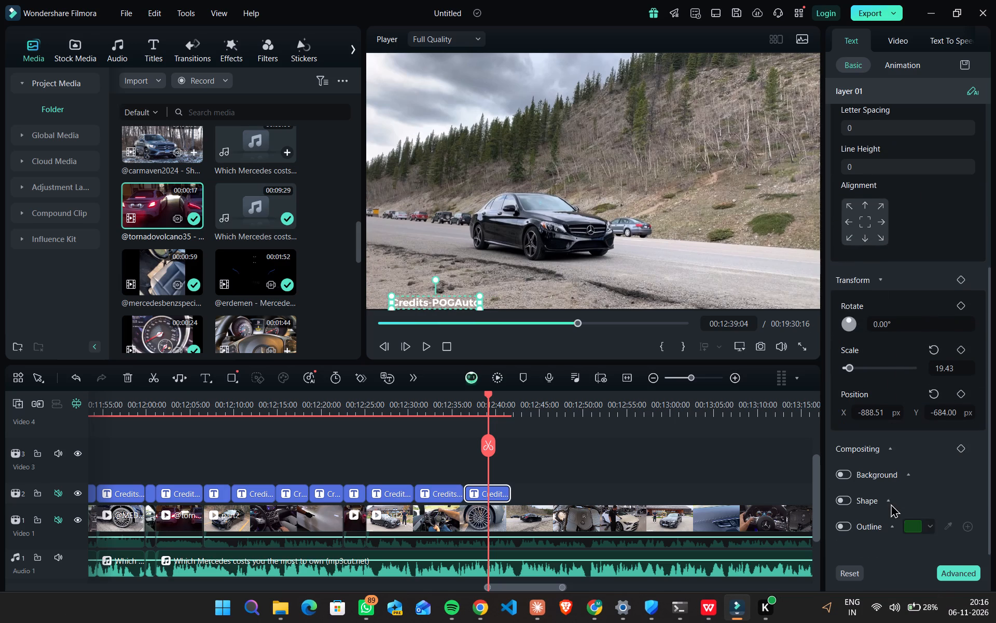
pyautogui.click(873, 408)
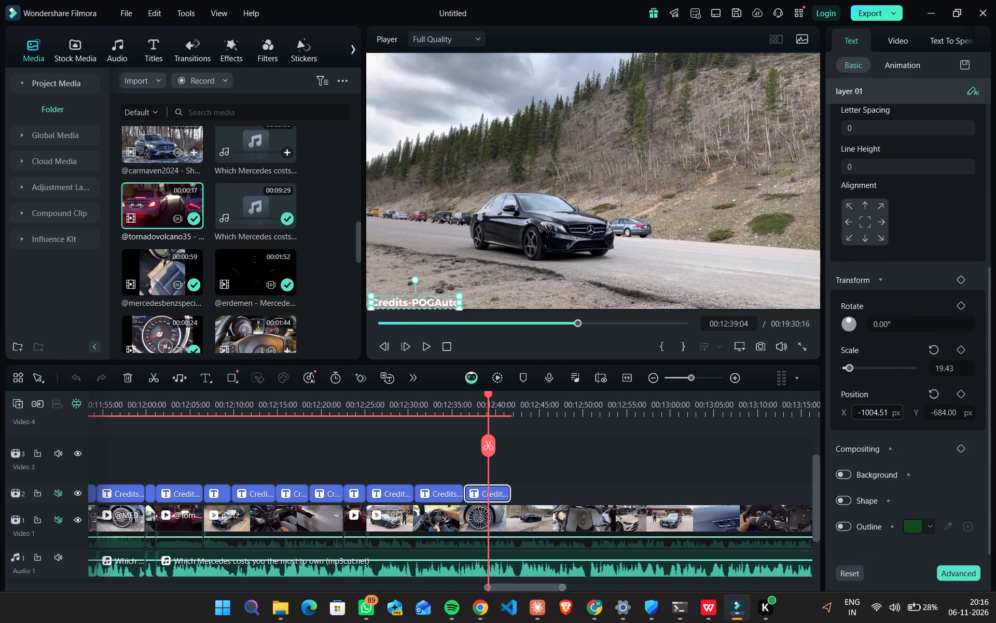
# Trim the end of the POGAuto title back slightly so it stops with its shot.
pyautogui.click(509, 498)
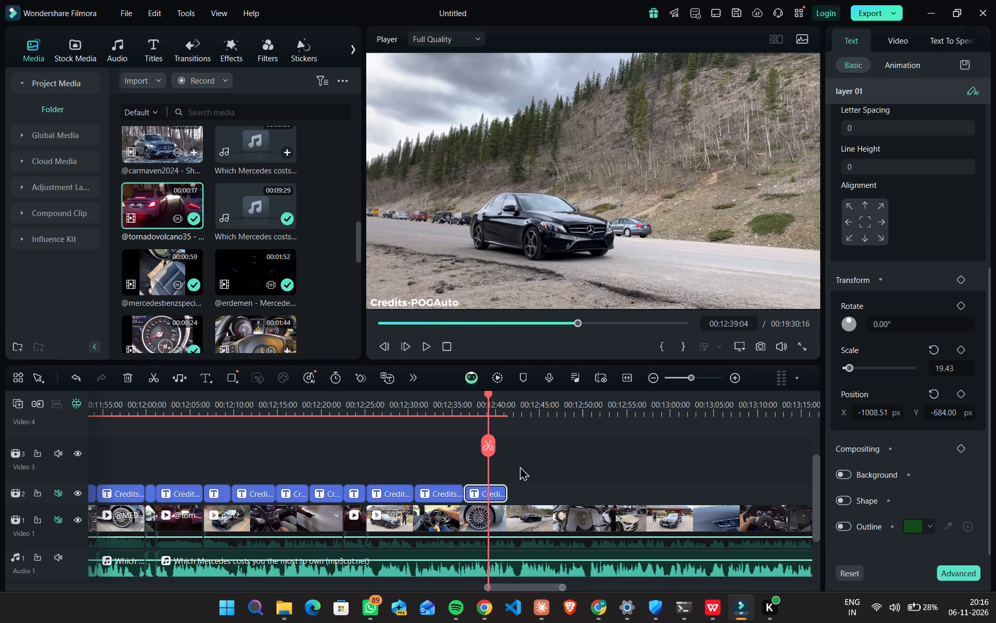
# Paste another credit title, place it directly after the POGAuto title, and park the playhead on it at 00:12:42:01.
pyautogui.moveTo(488, 395); pyautogui.dragTo(520, 403)
pyautogui.hotkey('ctrl', 'v')
pyautogui.moveTo(544, 495); pyautogui.dragTo(527, 493)
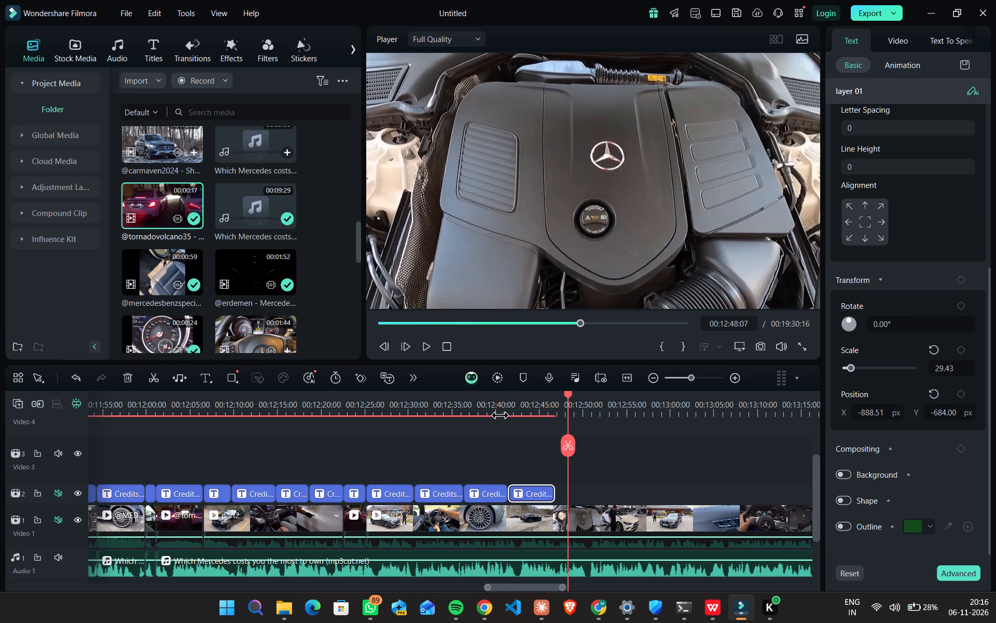
pyautogui.click(500, 415)
pyautogui.moveTo(500, 415); pyautogui.dragTo(514, 417)
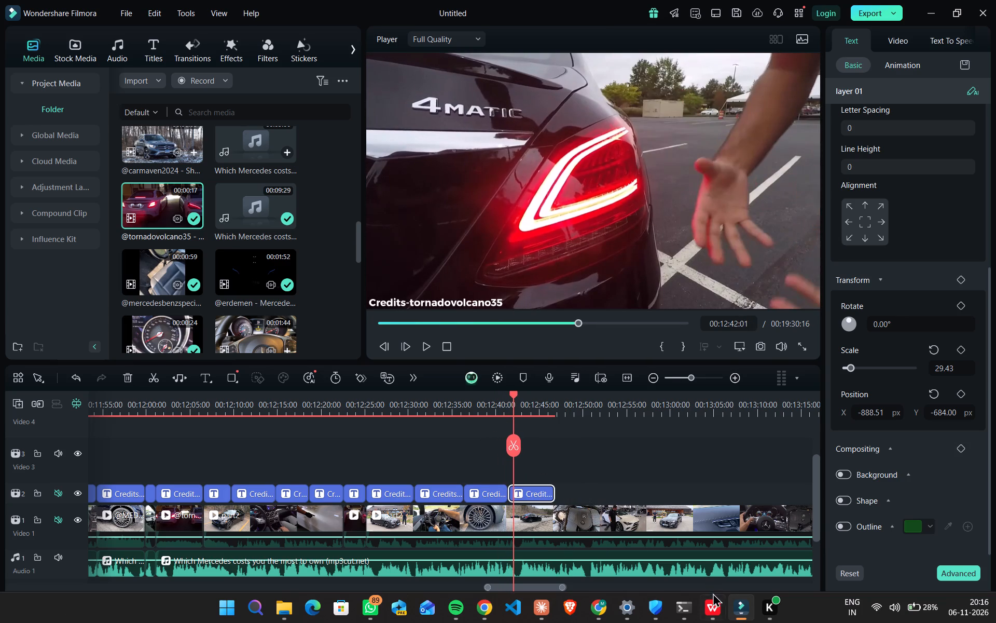
# Copy the channel name maxmerc from row 34 of used_segments.csv in WPS Office and return to Filmora.
pyautogui.click(713, 594)
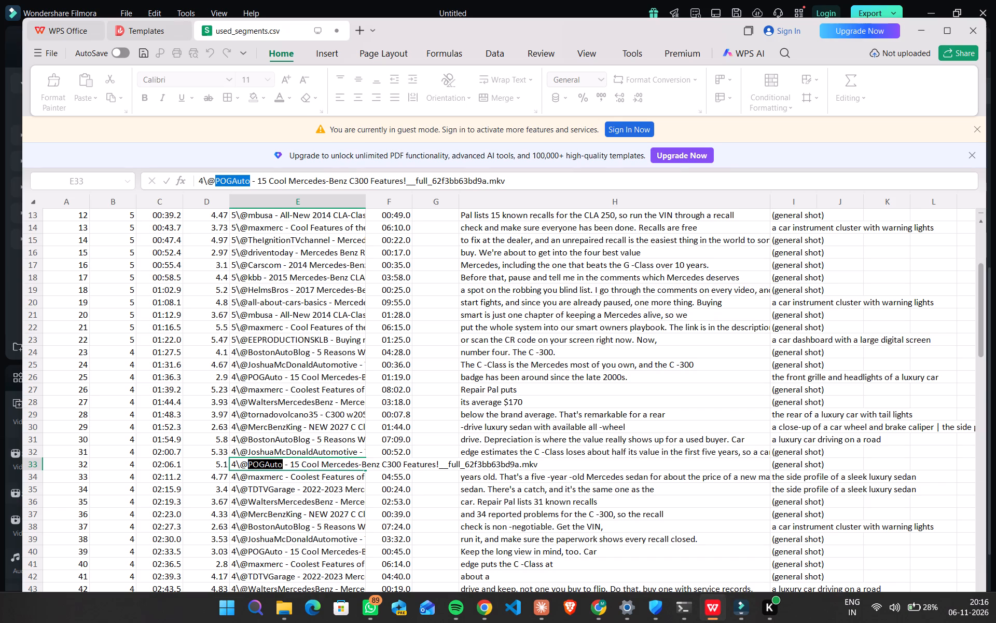
pyautogui.doubleClick(272, 481)
pyautogui.moveTo(282, 480); pyautogui.dragTo(249, 480)
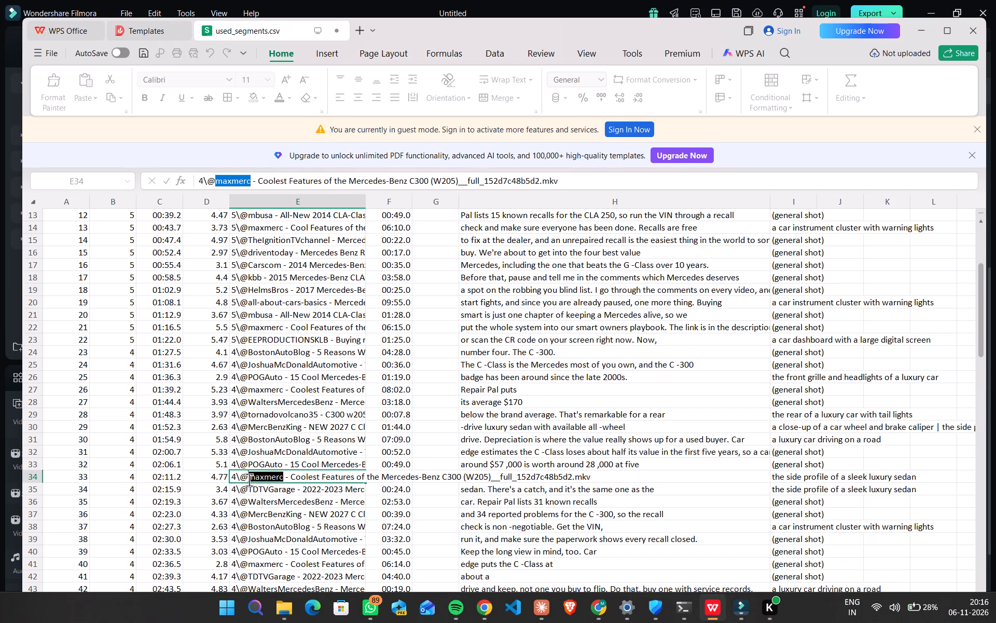
pyautogui.moveTo(249, 480); pyautogui.dragTo(246, 480)
pyautogui.hotkey('ctrl', 'c')
pyautogui.click(916, 32)
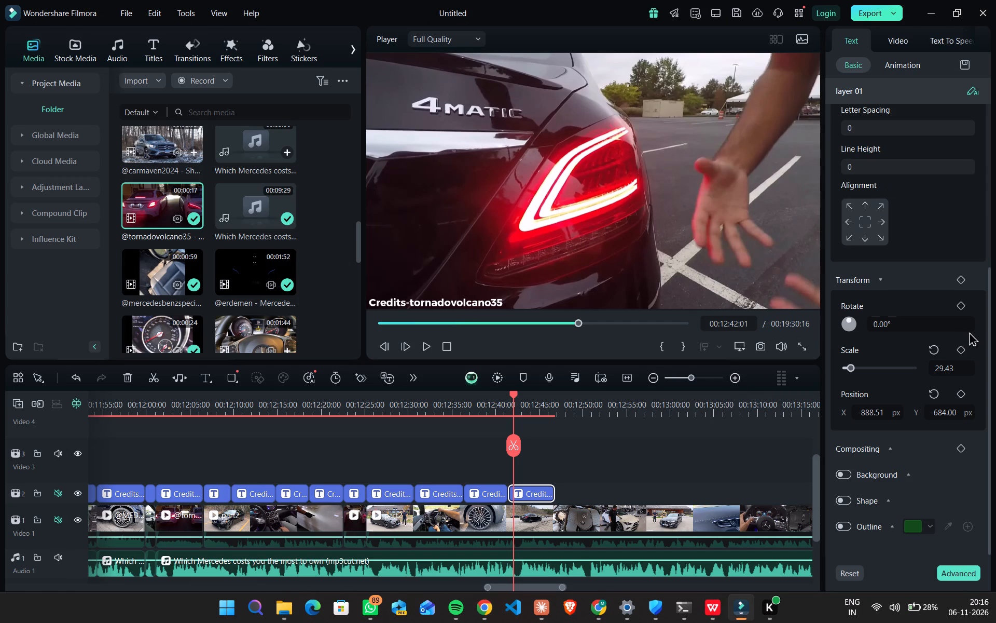
# Change the 4MATIC taillight shot title's text to Credits-maxmerc and shift it to X position -1003.51 px.
pyautogui.moveTo(989, 334); pyautogui.dragTo(995, 141)
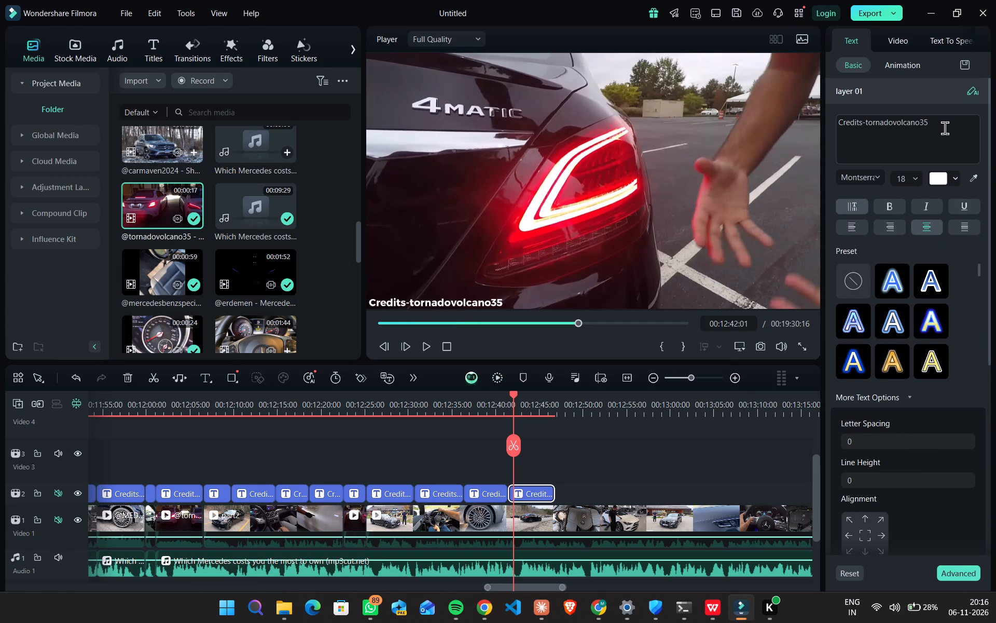
pyautogui.moveTo(945, 127); pyautogui.dragTo(864, 121)
pyautogui.click(865, 121)
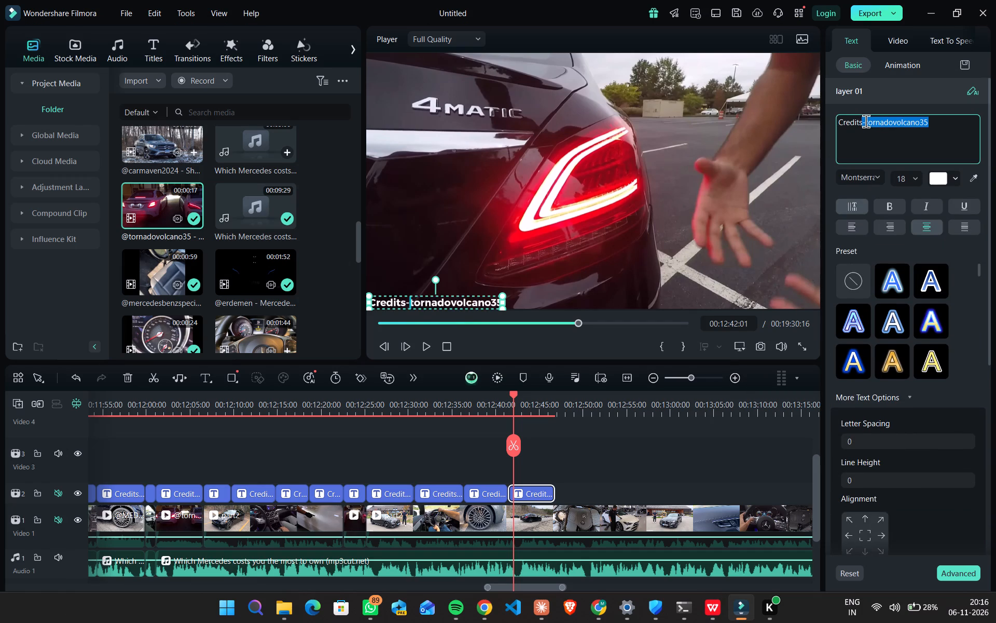
pyautogui.moveTo(866, 121); pyautogui.dragTo(920, 120)
pyautogui.hotkey('ctrl', 'v')
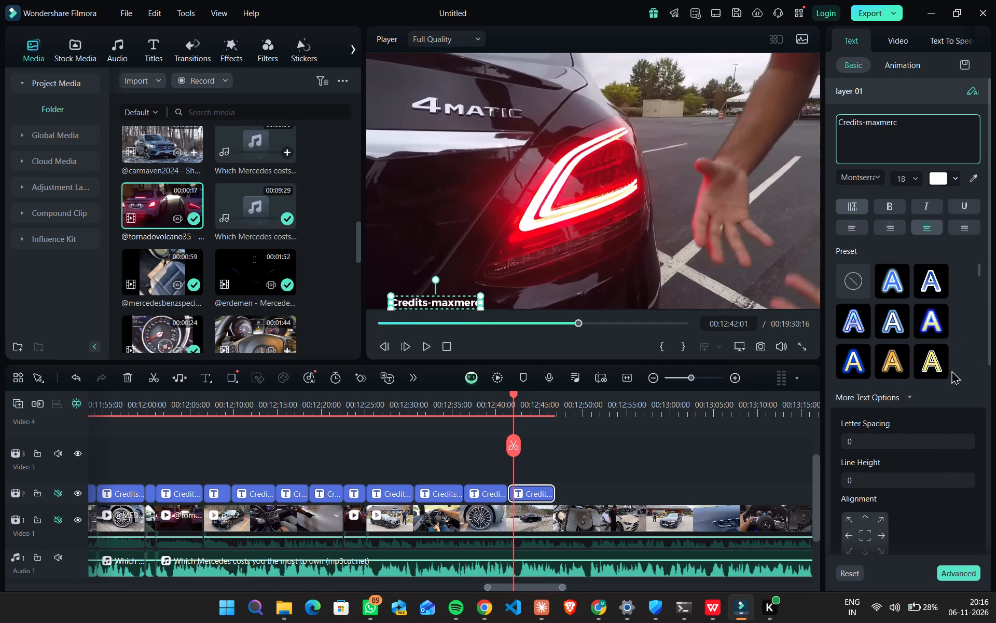
pyautogui.scroll(-7, 940, 465)
pyautogui.click(886, 457)
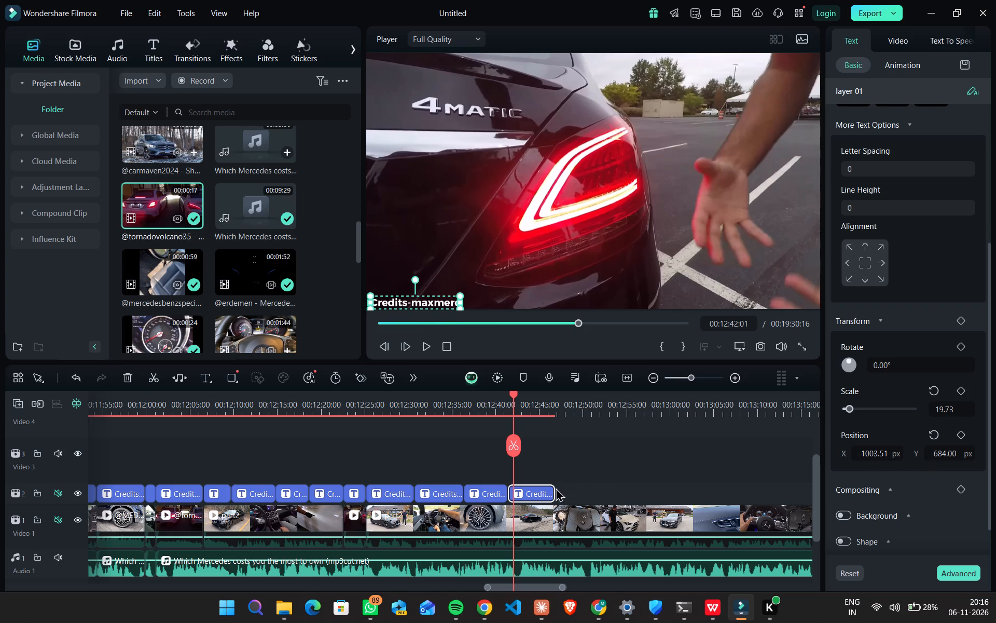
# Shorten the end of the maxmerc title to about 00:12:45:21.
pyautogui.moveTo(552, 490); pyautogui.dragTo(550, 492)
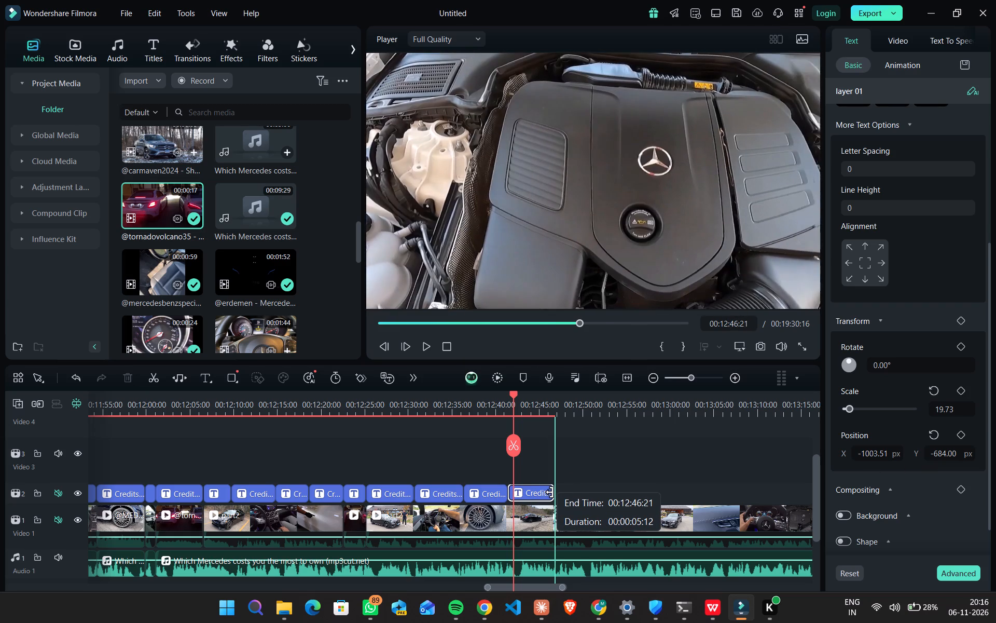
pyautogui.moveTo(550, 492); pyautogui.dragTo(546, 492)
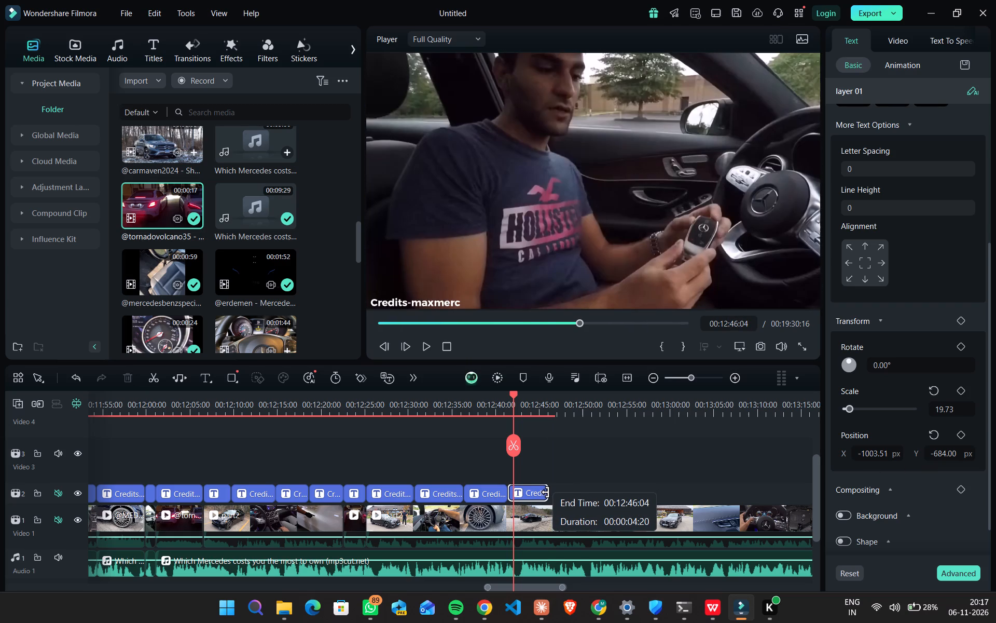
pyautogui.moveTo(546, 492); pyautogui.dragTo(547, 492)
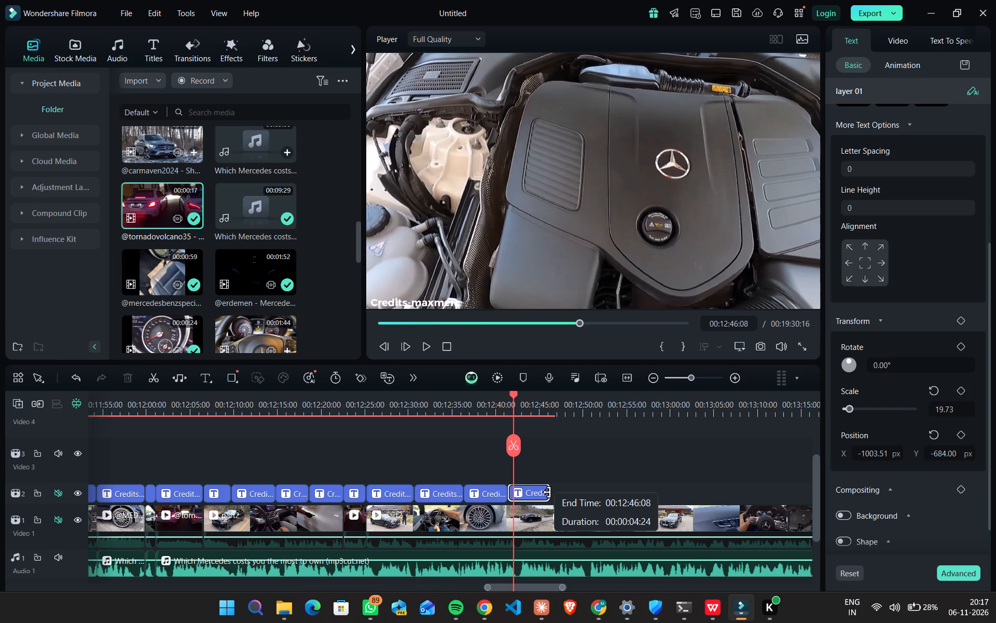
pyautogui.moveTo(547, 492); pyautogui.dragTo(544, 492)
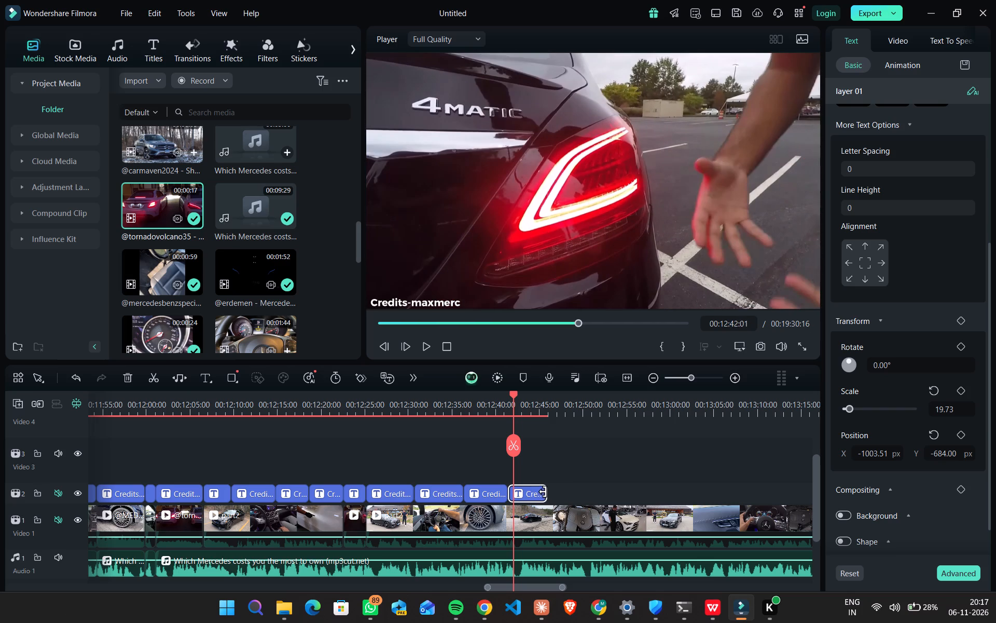
# Play to 00:12:46:16 and extend the end of the maxmerc title to that point.
pyautogui.moveTo(514, 397); pyautogui.dragTo(542, 406)
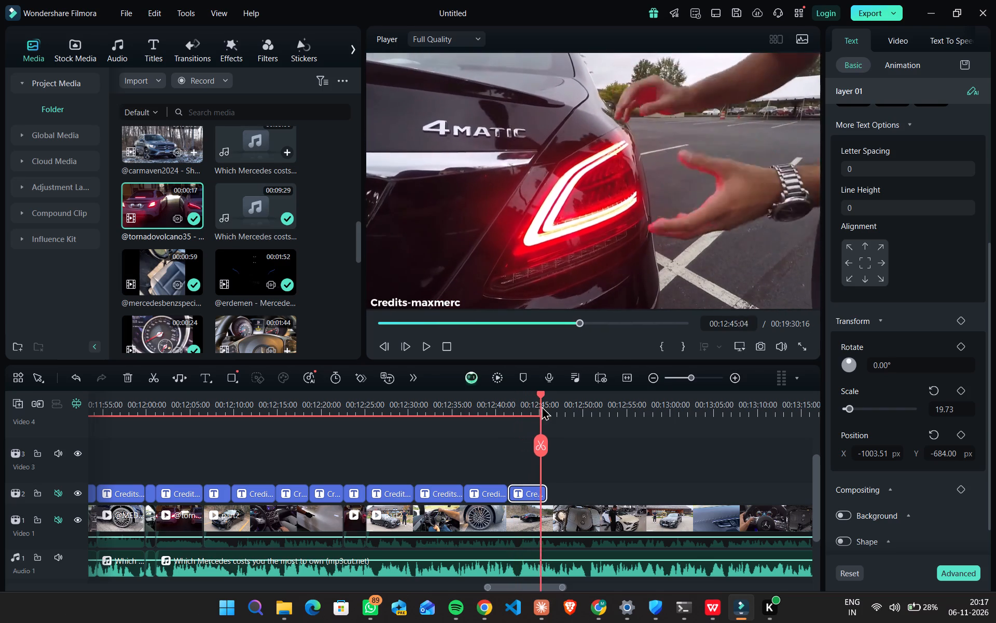
pyautogui.moveTo(542, 406); pyautogui.dragTo(546, 411)
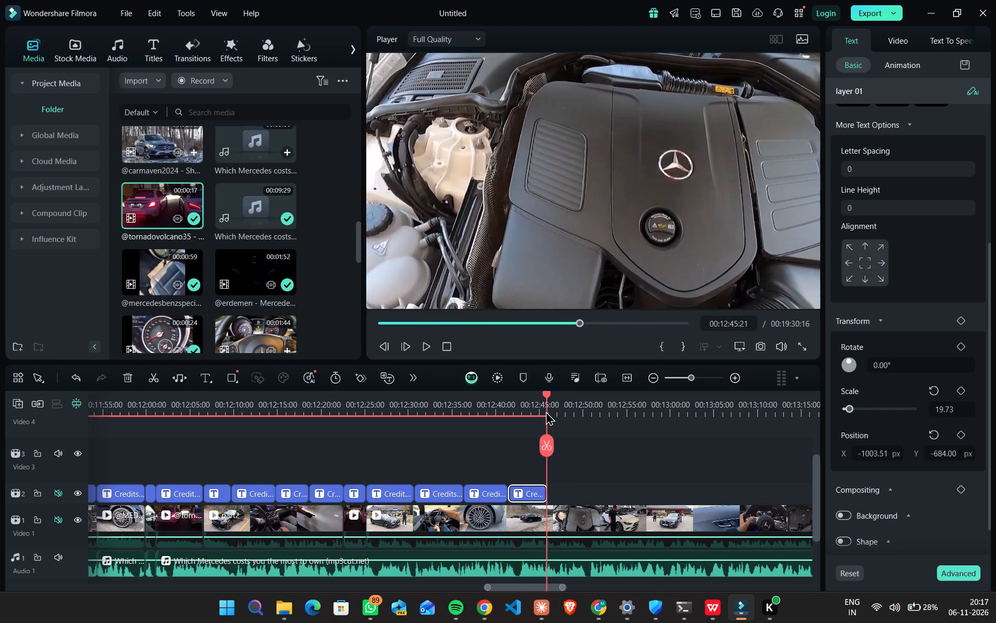
pyautogui.moveTo(546, 411); pyautogui.dragTo(542, 412)
pyautogui.press('space')
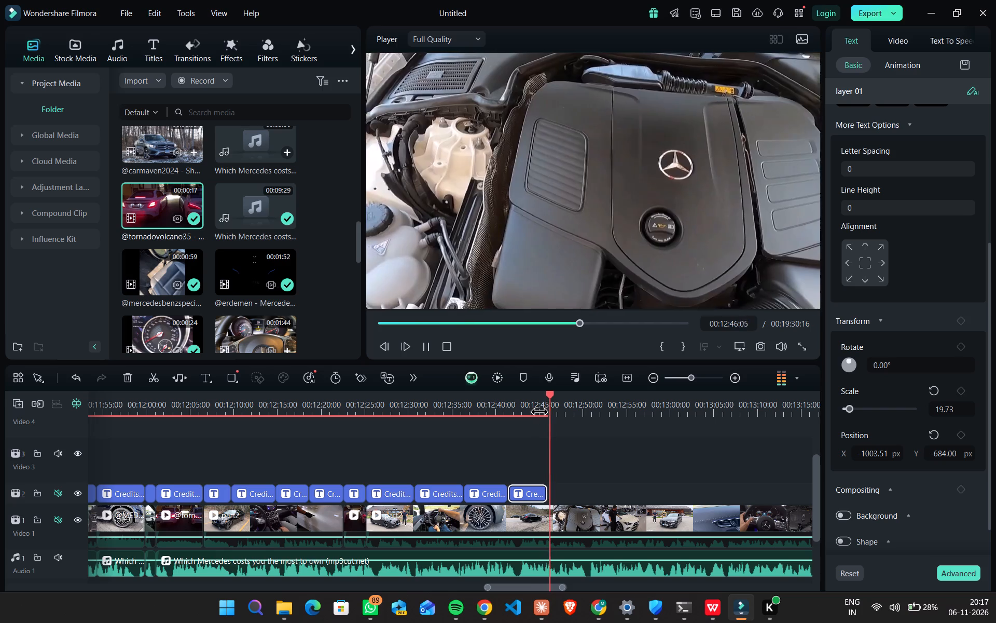
pyautogui.press('space')
pyautogui.click(546, 490)
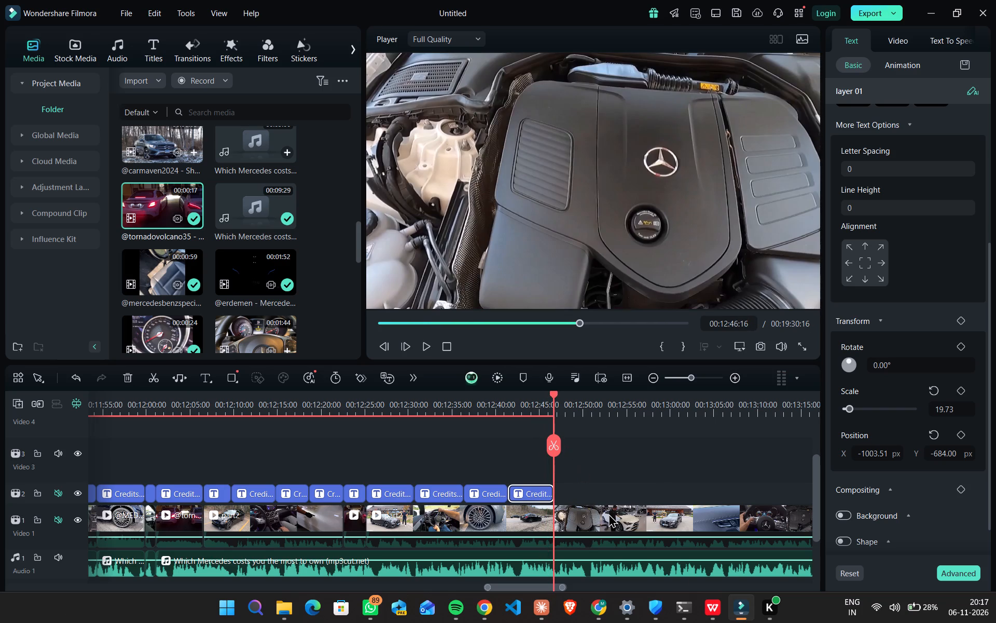
# Copy the channel name TDTVGarage from row 35 of used_segments.csv in WPS Office and return to Filmora.
pyautogui.click(702, 593)
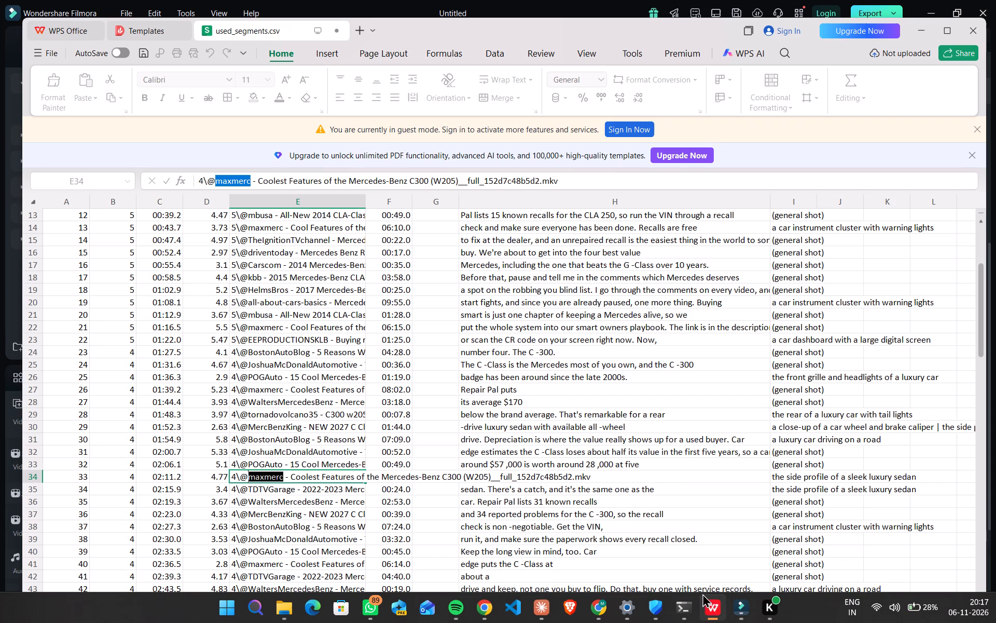
pyautogui.doubleClick(289, 489)
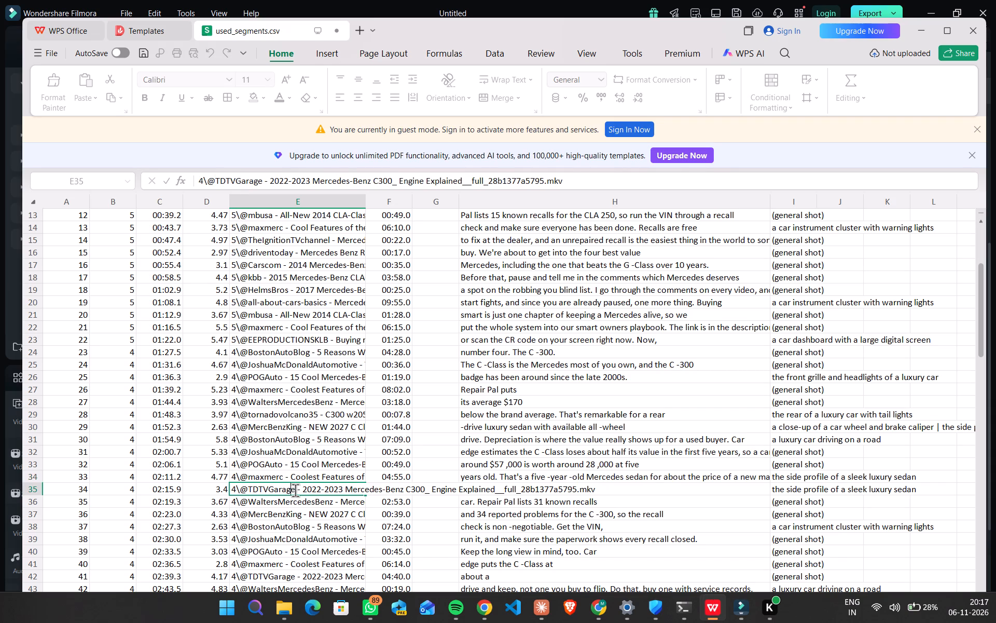
pyautogui.moveTo(294, 490); pyautogui.dragTo(252, 491)
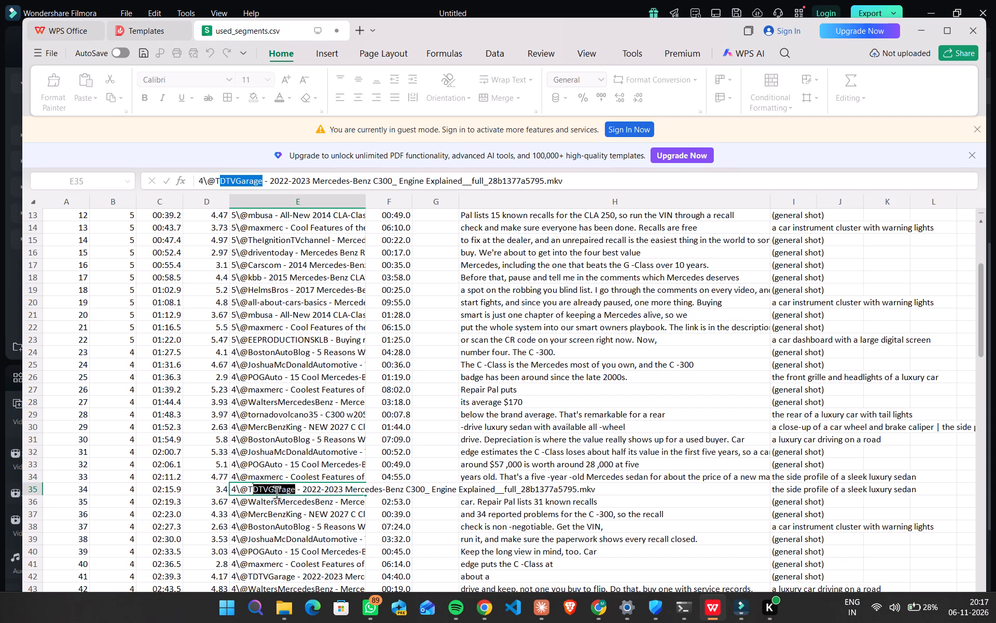
pyautogui.click(259, 491)
pyautogui.moveTo(294, 489); pyautogui.dragTo(266, 485)
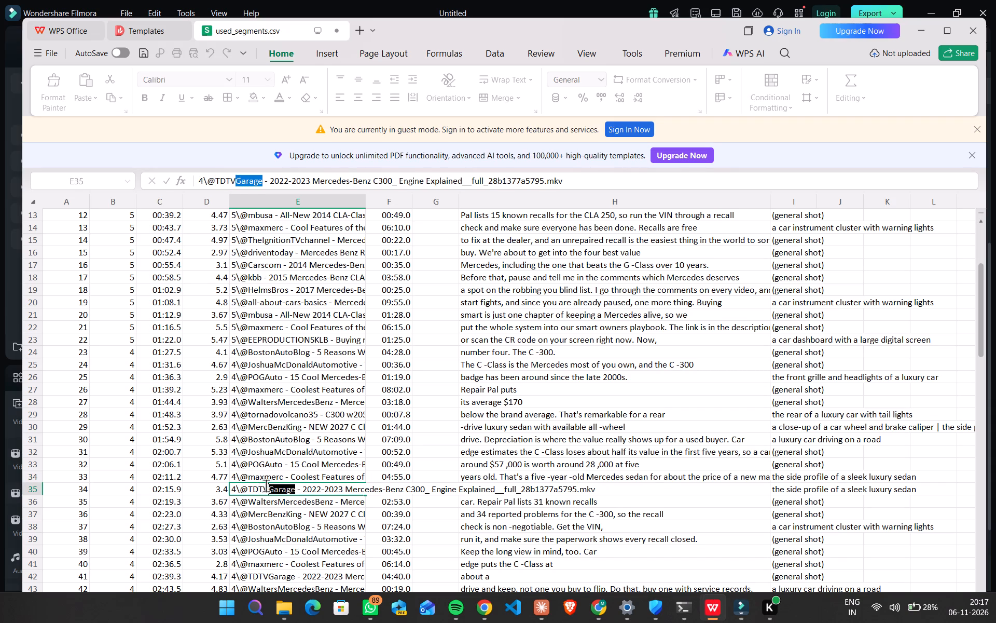
pyautogui.moveTo(266, 485); pyautogui.dragTo(250, 487)
pyautogui.hotkey('ctrl', 'c')
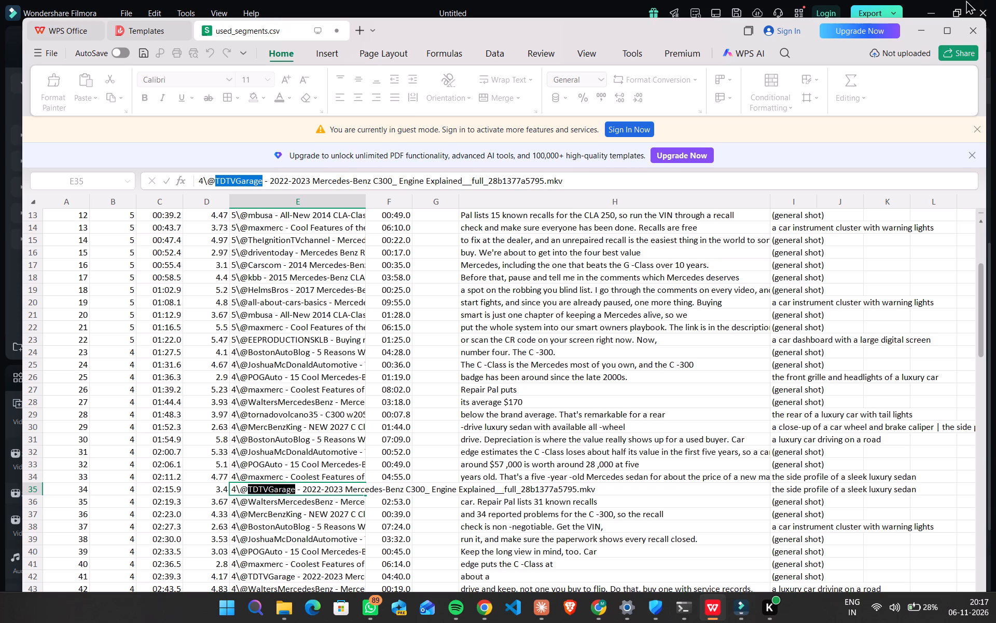
pyautogui.click(922, 34)
# Paste another credit title at 00:12:46:16, directly after the maxmerc title.
pyautogui.hotkey('ctrl', 'v')
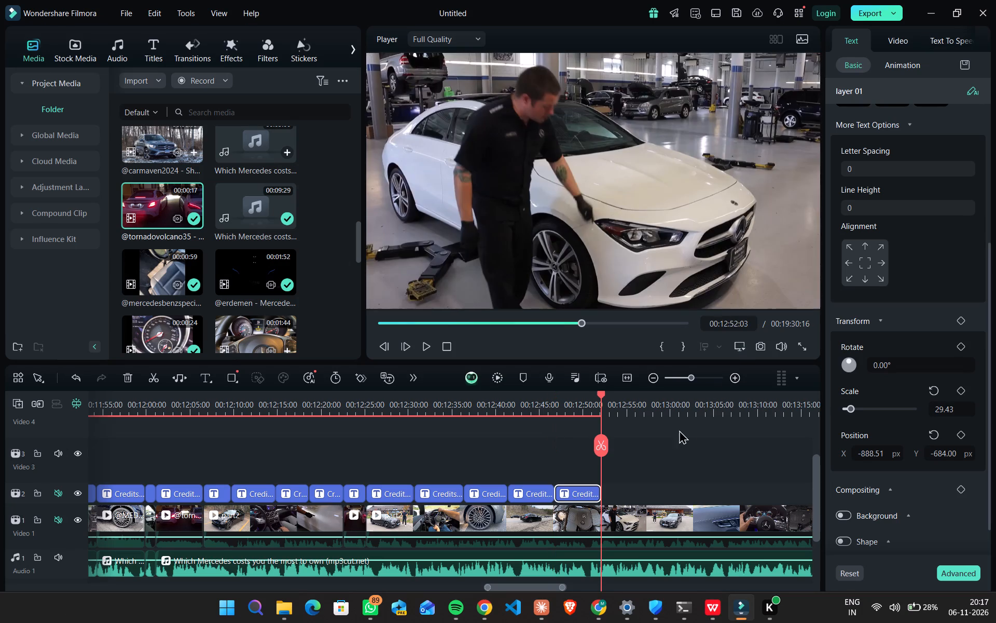
# Replace the channel name with TDTVGarage in the new credit title after the maxmerc title.
pyautogui.click(563, 401)
pyautogui.moveTo(561, 404); pyautogui.dragTo(556, 412)
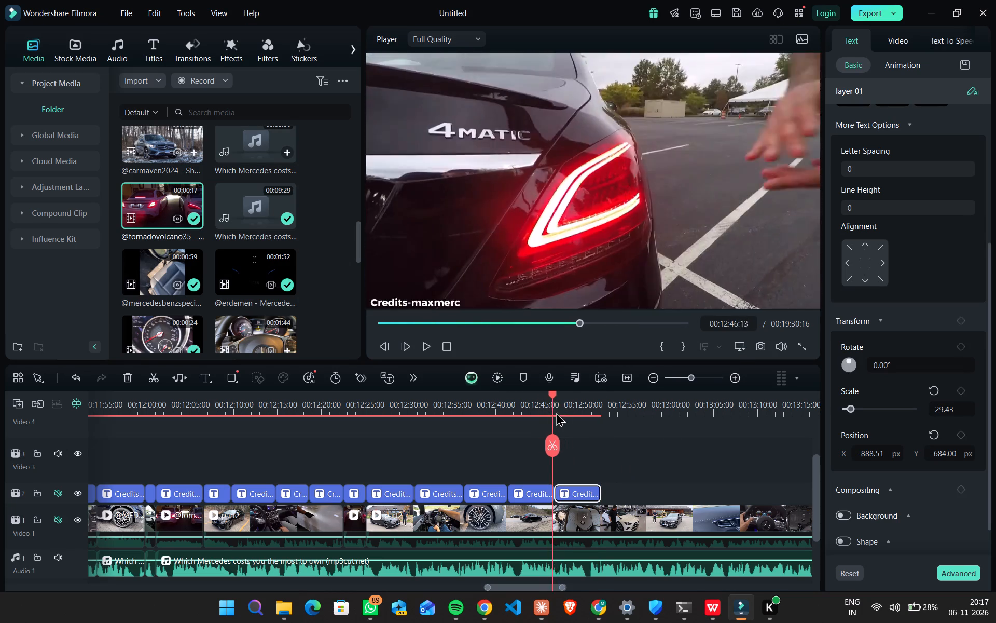
pyautogui.moveTo(556, 412); pyautogui.dragTo(566, 415)
pyautogui.click(501, 303)
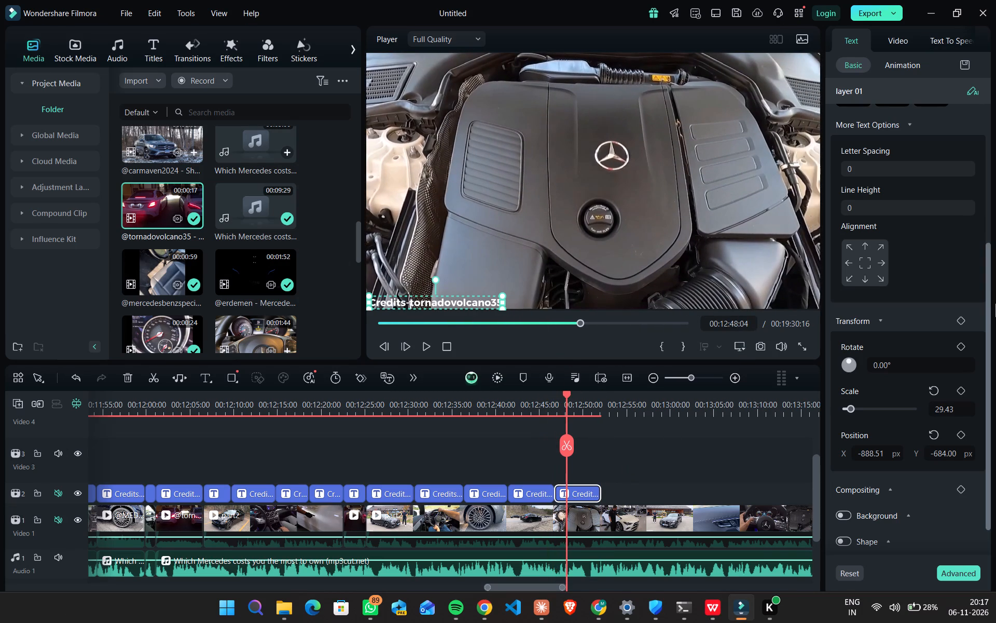
pyautogui.moveTo(991, 304); pyautogui.dragTo(991, 0)
pyautogui.moveTo(986, 270); pyautogui.dragTo(976, 73)
pyautogui.moveTo(938, 119); pyautogui.dragTo(868, 124)
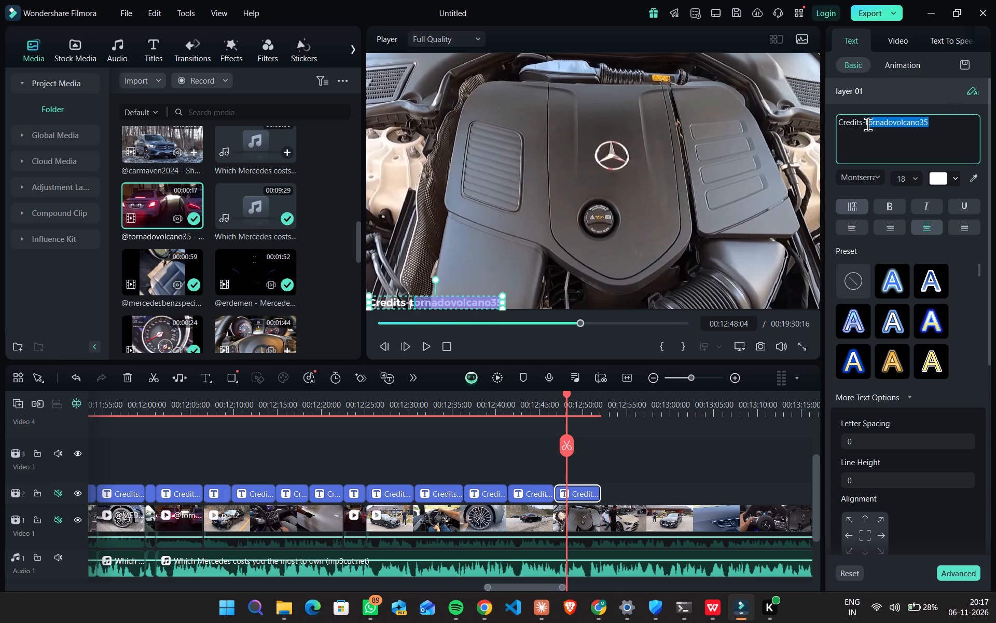
pyautogui.moveTo(868, 124); pyautogui.dragTo(866, 125)
pyautogui.hotkey('ctrl', 'v')
# Shift the TDTVGarage title horizontally to an X position of -981.51 px so its text starts at the frame edge.
pyautogui.scroll(-8, 954, 404)
pyautogui.click(888, 409)
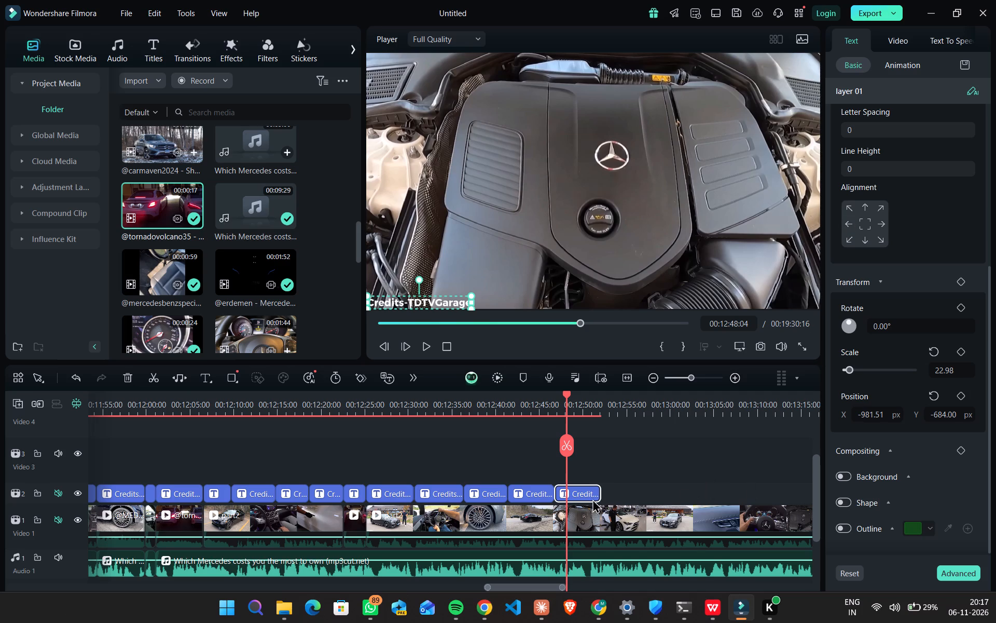
# Shorten the end of the TDTVGarage title to about 00:12:49:18, where the engine shot ends.
pyautogui.moveTo(601, 491); pyautogui.dragTo(587, 495)
pyautogui.moveTo(599, 495); pyautogui.dragTo(586, 496)
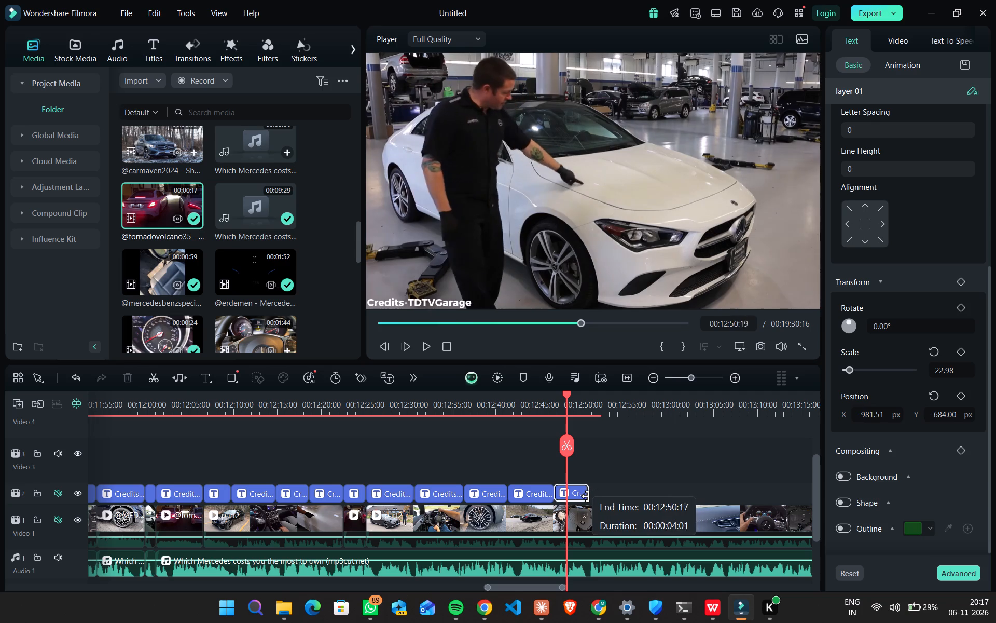
pyautogui.moveTo(586, 496); pyautogui.dragTo(577, 497)
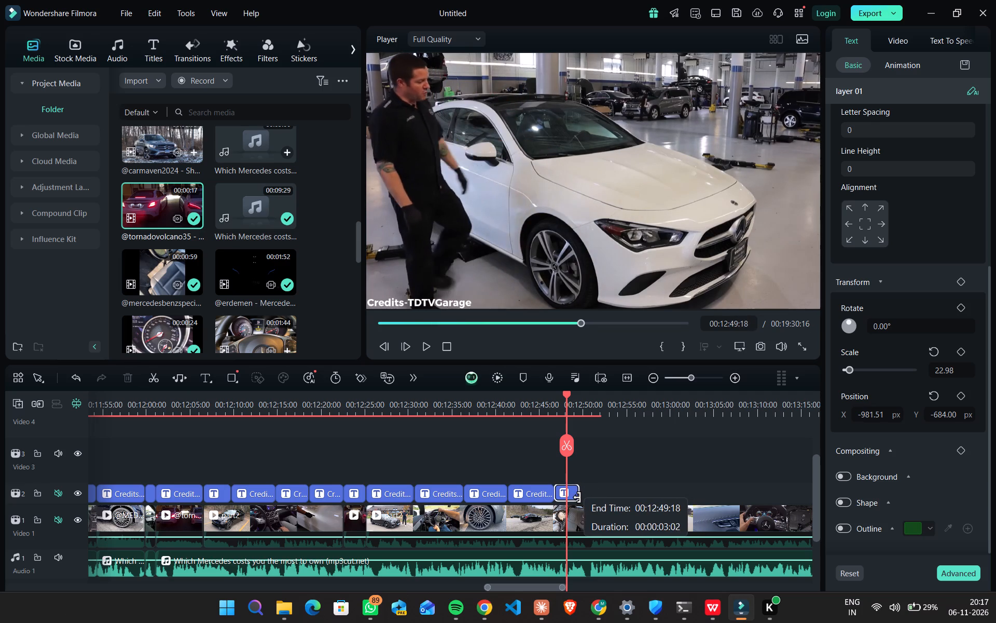
pyautogui.moveTo(577, 497); pyautogui.dragTo(578, 498)
# Paste another credit title at 00:12:49:20, directly after the TDTVGarage title, where the white car's garage shot starts.
pyautogui.moveTo(566, 396); pyautogui.dragTo(576, 397)
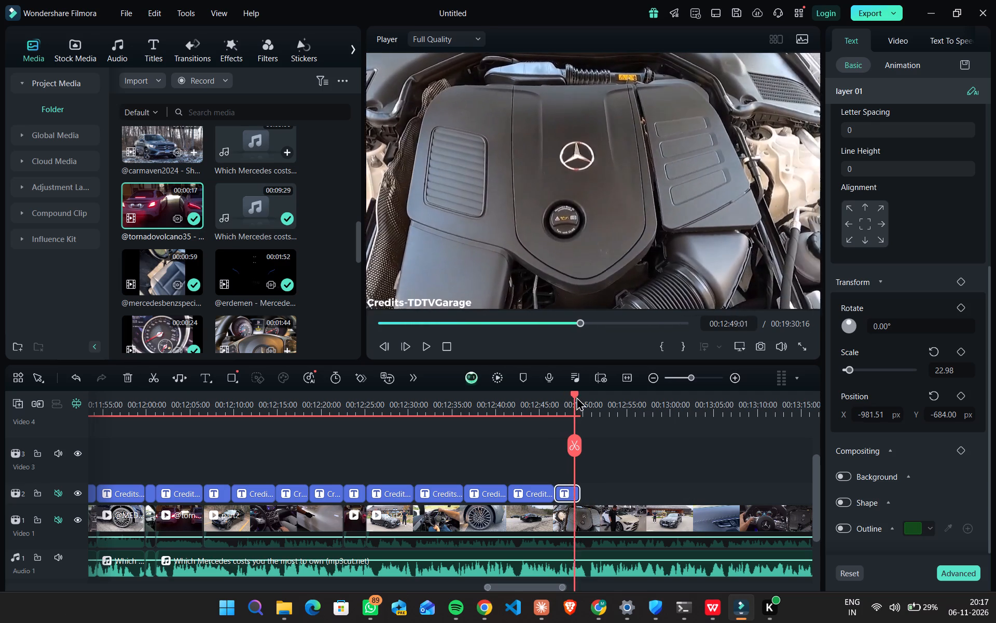
pyautogui.moveTo(576, 397); pyautogui.dragTo(574, 398)
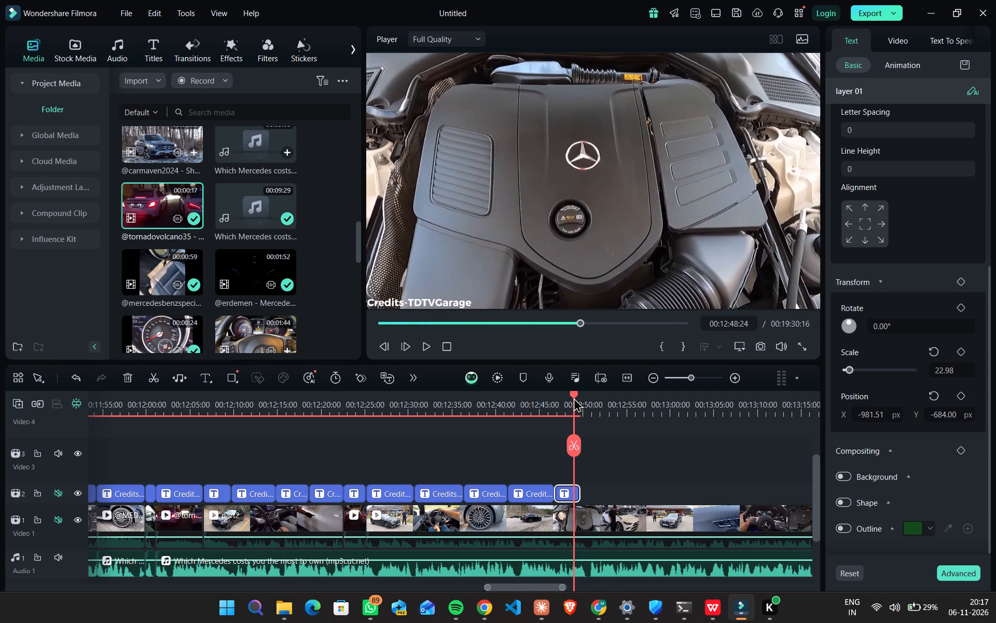
pyautogui.moveTo(574, 398); pyautogui.dragTo(581, 399)
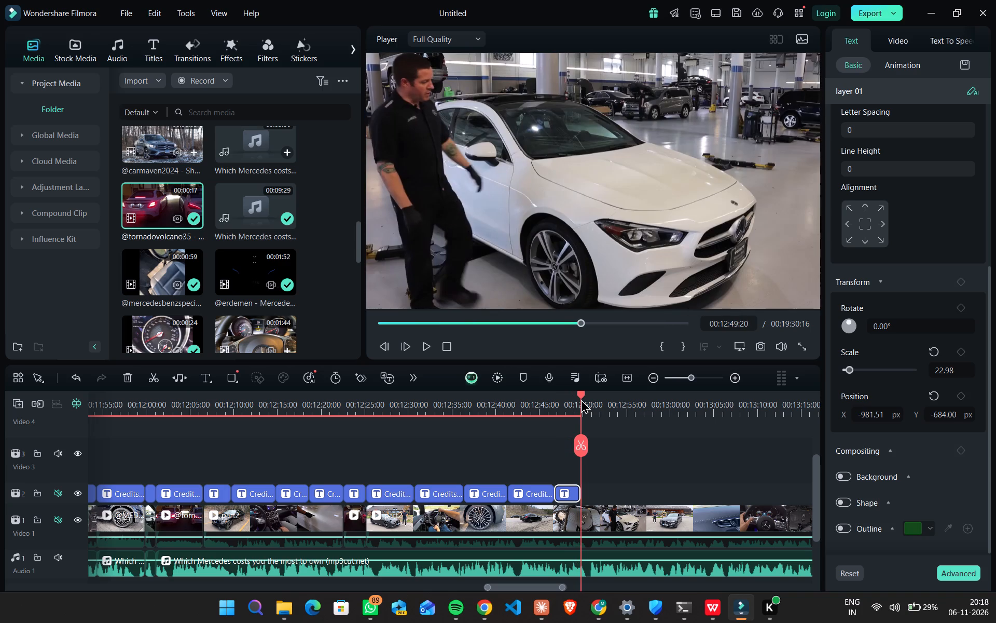
pyautogui.hotkey('ctrl', 'v')
pyautogui.moveTo(605, 486); pyautogui.dragTo(604, 481)
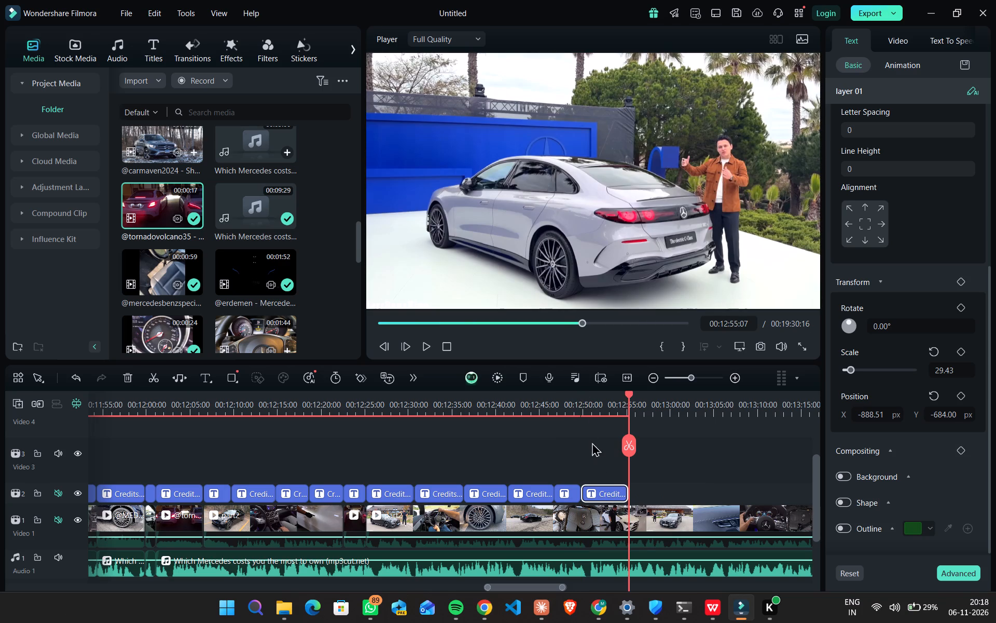
# Find the end of the white car's garage shot and shorten the newly pasted title to about 00:12:53:05.
pyautogui.click(573, 408)
pyautogui.moveTo(573, 408); pyautogui.dragTo(590, 414)
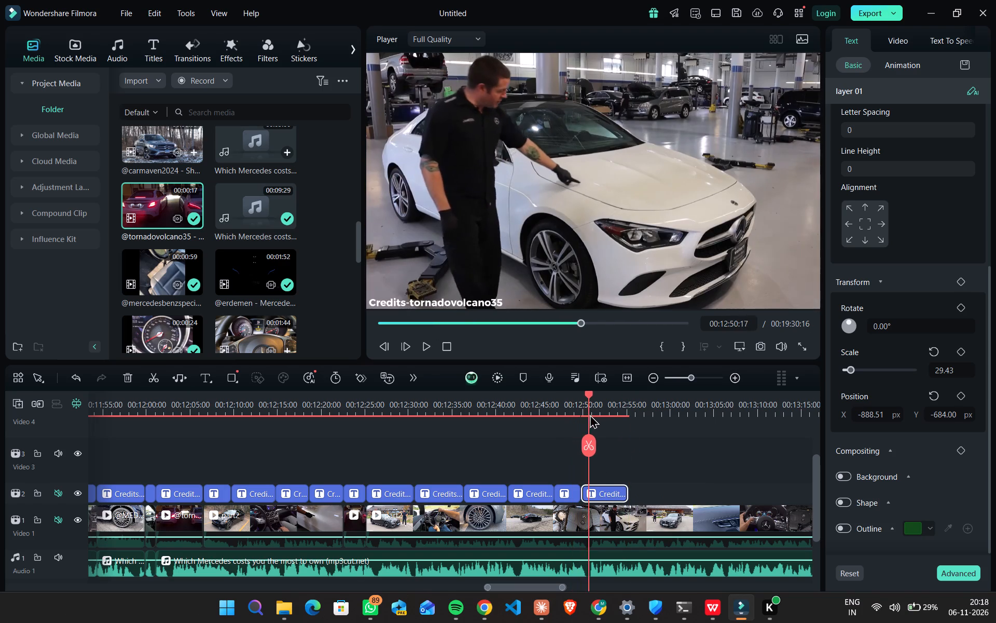
pyautogui.moveTo(590, 414); pyautogui.dragTo(614, 423)
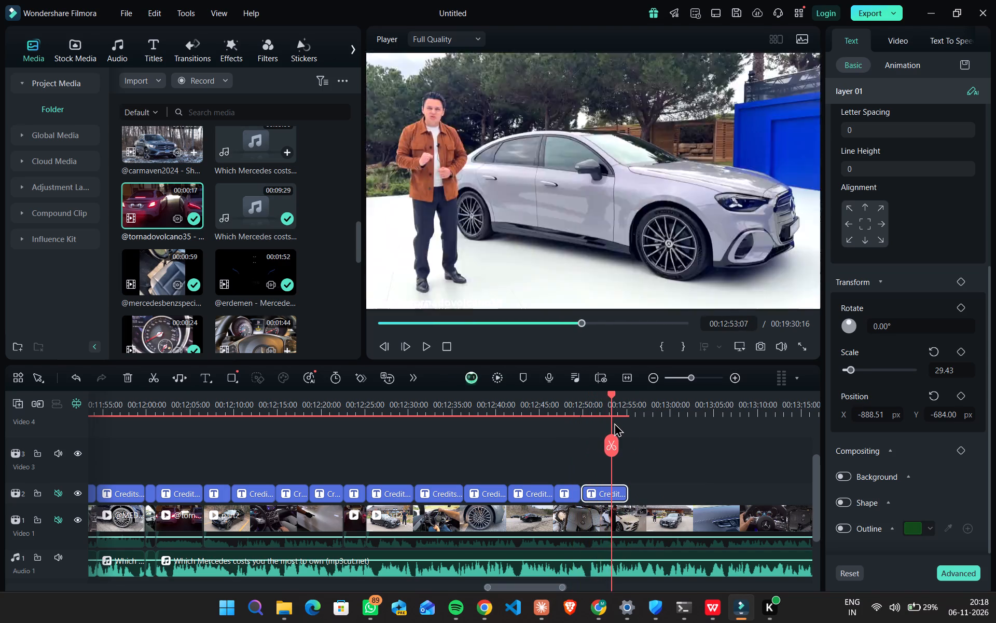
pyautogui.moveTo(614, 423); pyautogui.dragTo(606, 425)
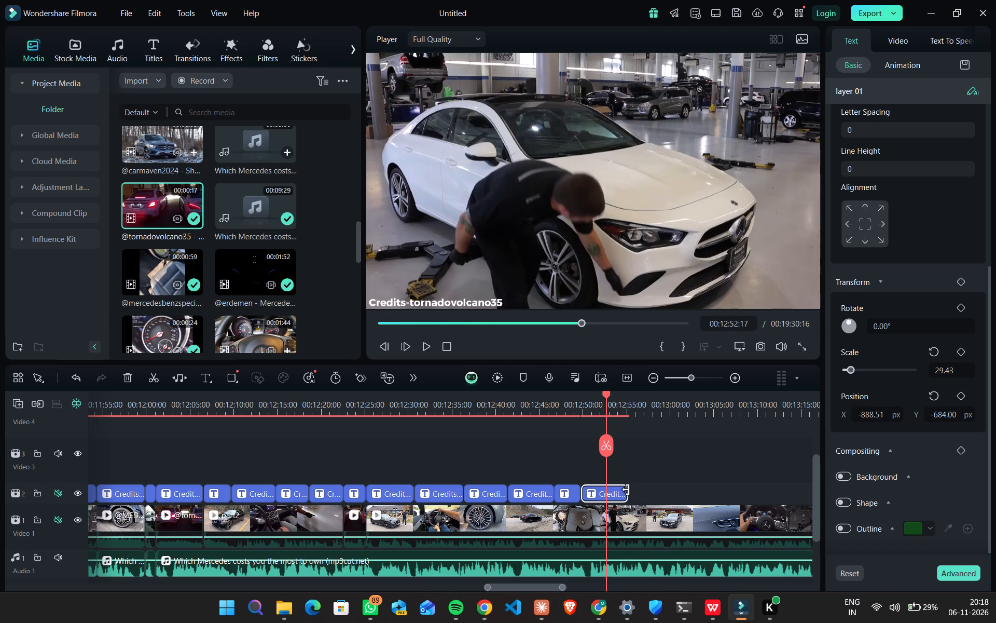
pyautogui.moveTo(624, 490); pyautogui.dragTo(611, 491)
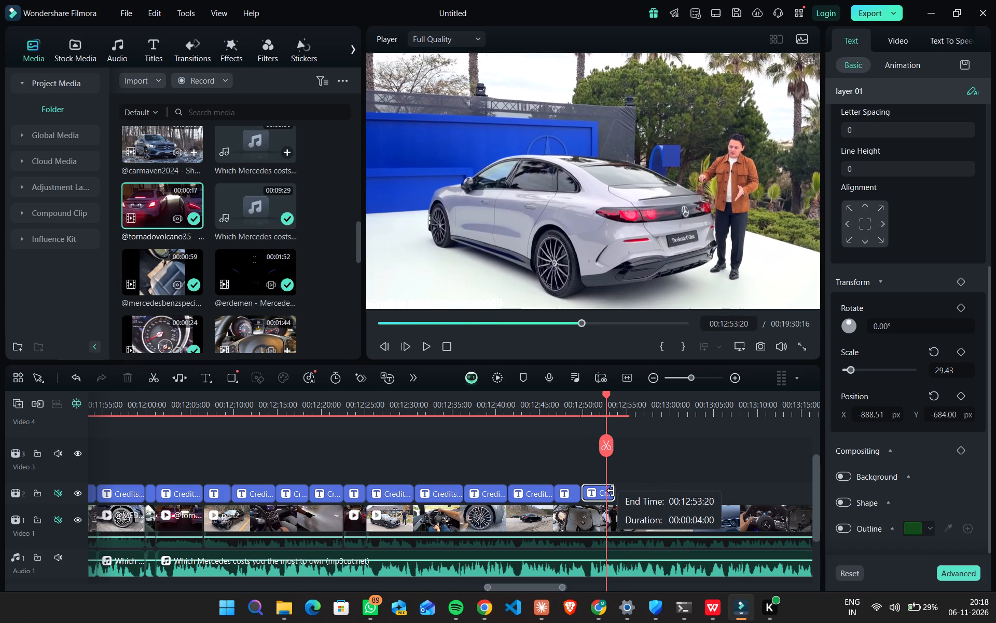
pyautogui.moveTo(611, 491); pyautogui.dragTo(604, 492)
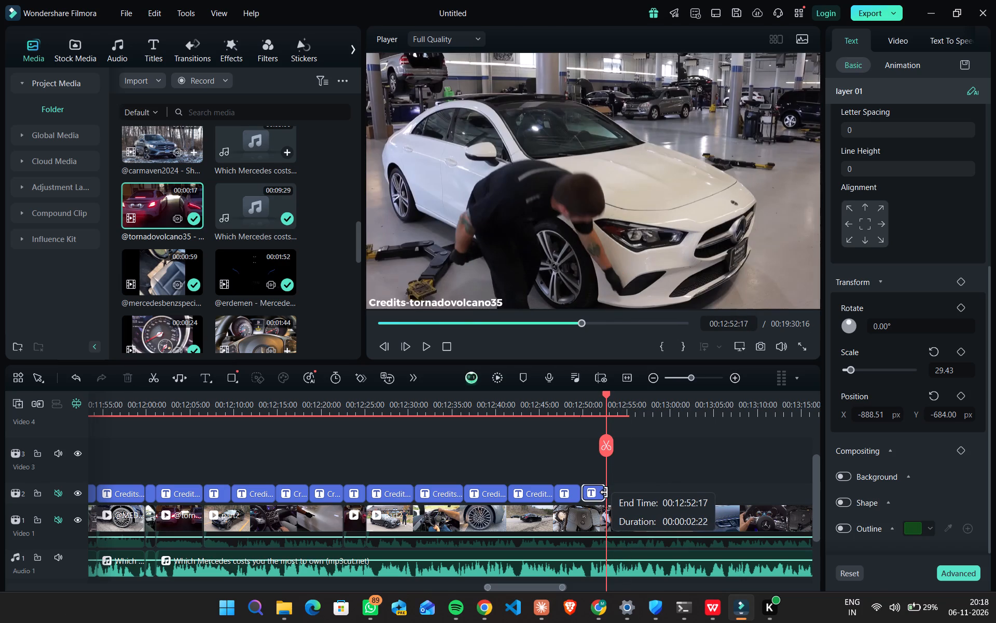
pyautogui.moveTo(604, 492); pyautogui.dragTo(606, 492)
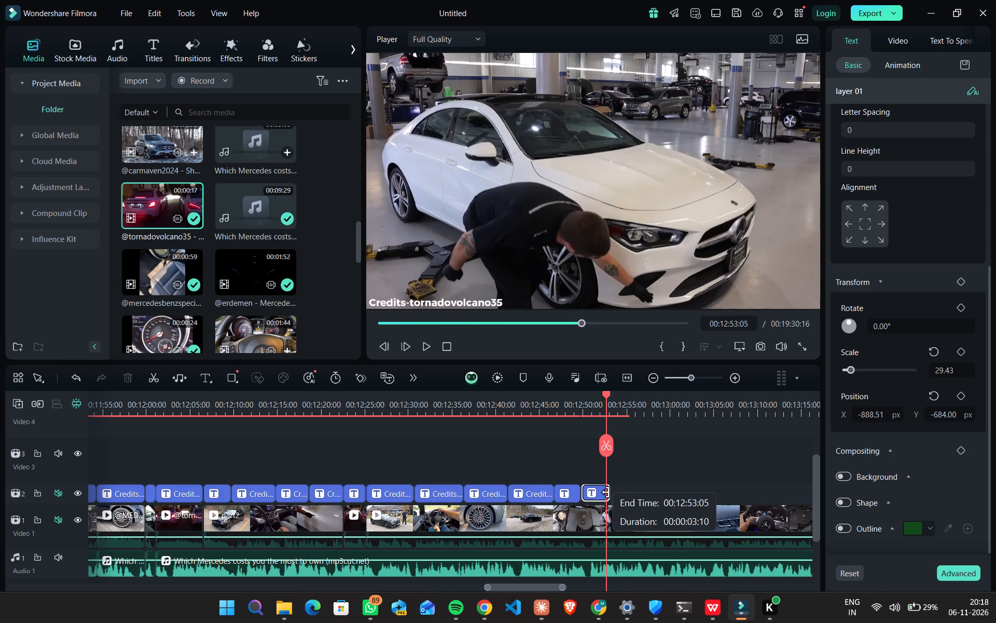
pyautogui.moveTo(606, 492); pyautogui.dragTo(606, 492)
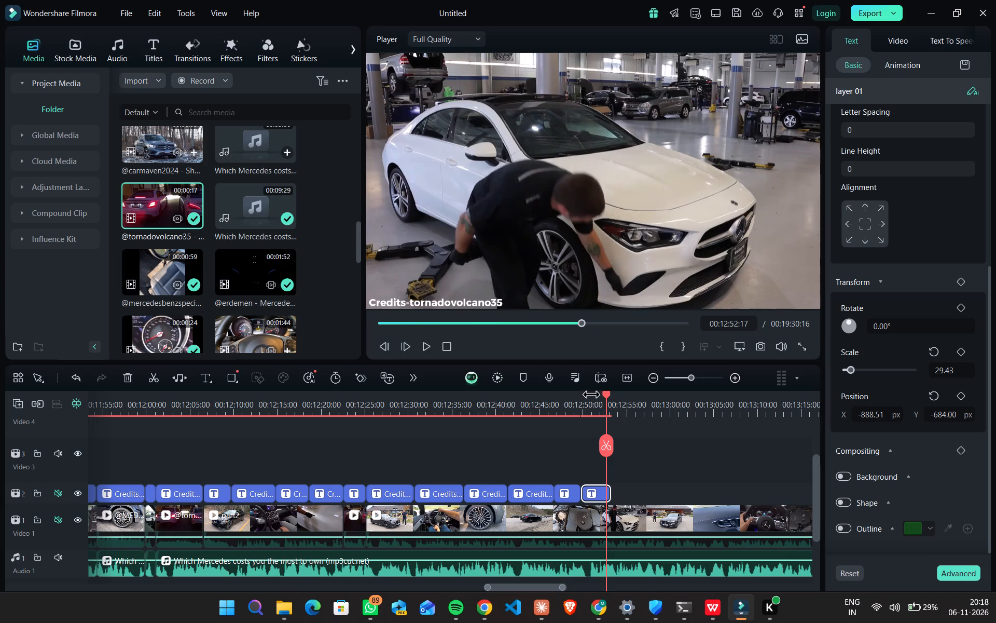
# Copy the channel name WaltersMercedesBenz from row 36 of used_segments.csv in WPS Office and return to Filmora.
pyautogui.click(591, 401)
pyautogui.click(715, 610)
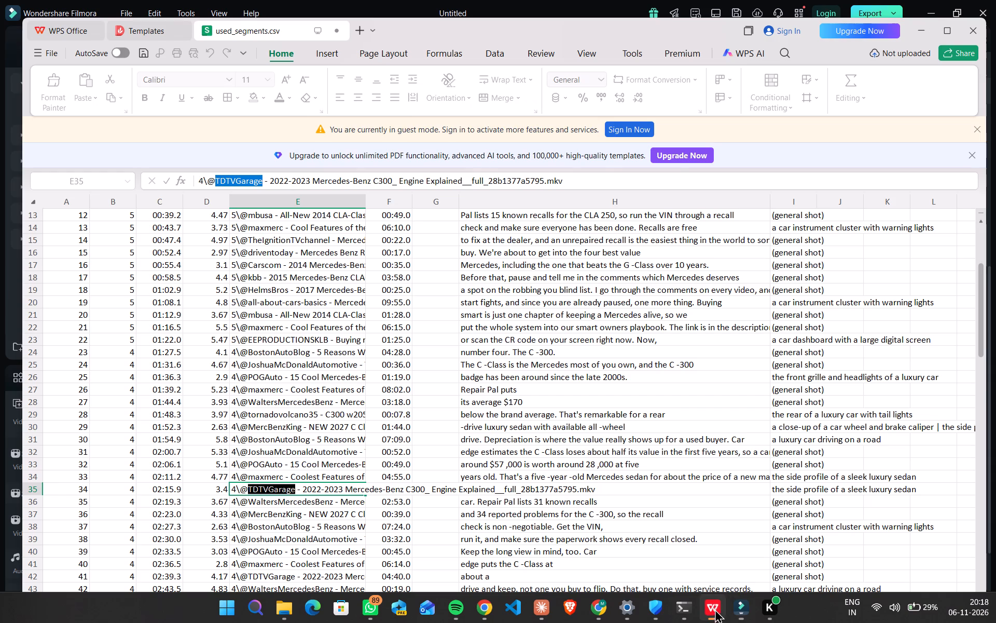
pyautogui.click(299, 503)
pyautogui.doubleClick(299, 503)
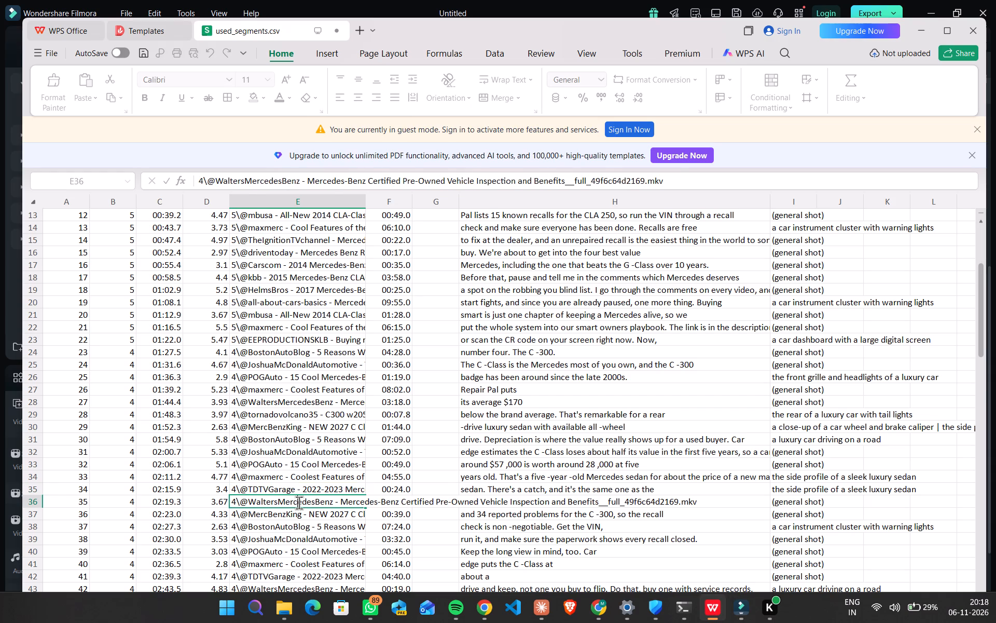
pyautogui.moveTo(332, 503); pyautogui.dragTo(254, 505)
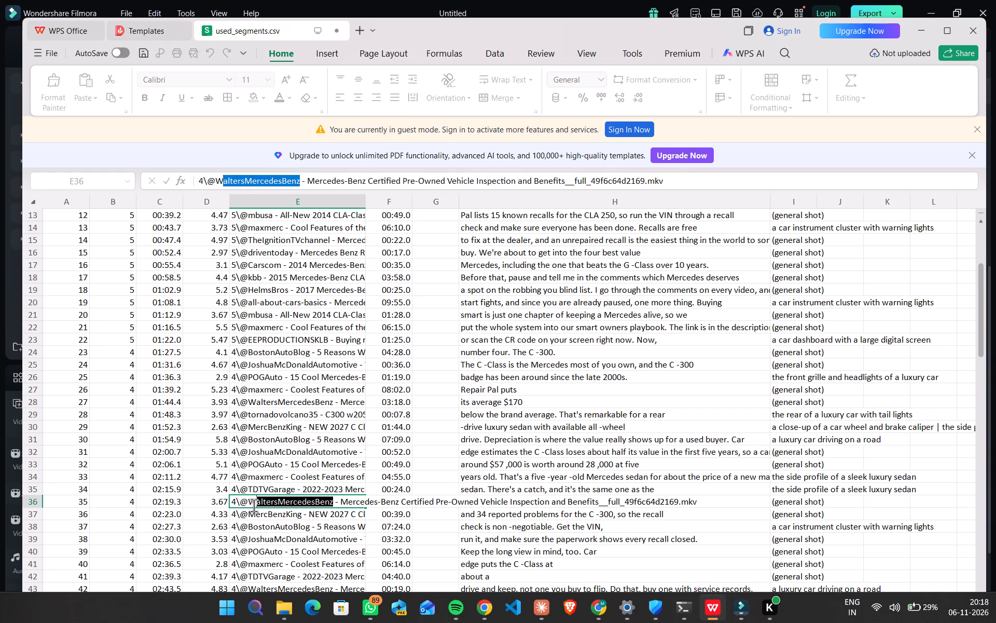
pyautogui.moveTo(254, 505); pyautogui.dragTo(250, 506)
pyautogui.hotkey('ctrl', 'c')
pyautogui.click(929, 22)
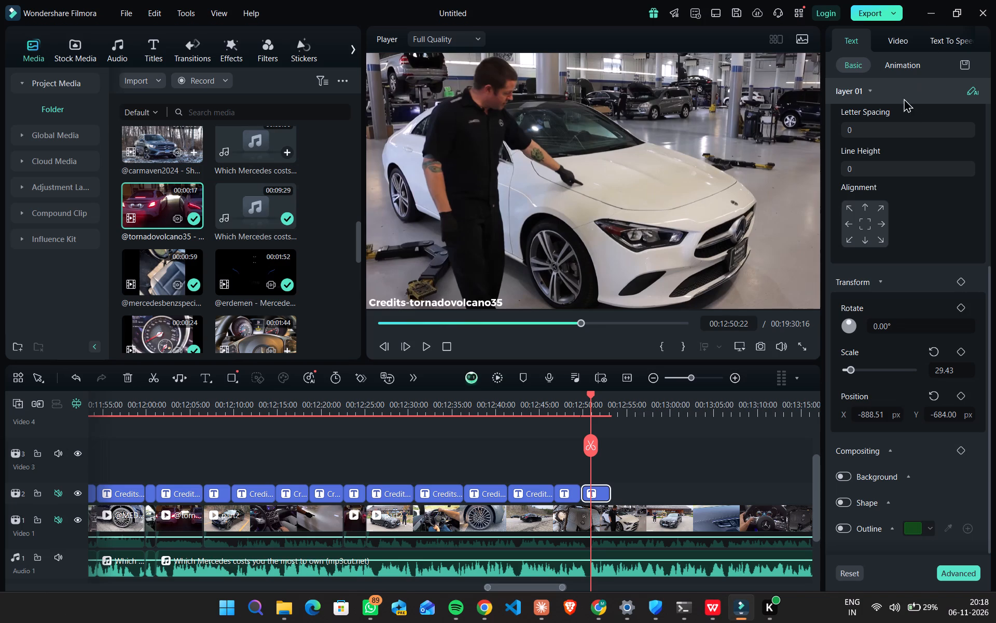
# Replace the channel name with WaltersMercedesBenz in the credit title over the white car's garage shot.
pyautogui.scroll(17, 960, 247)
pyautogui.scroll(7, 960, 150)
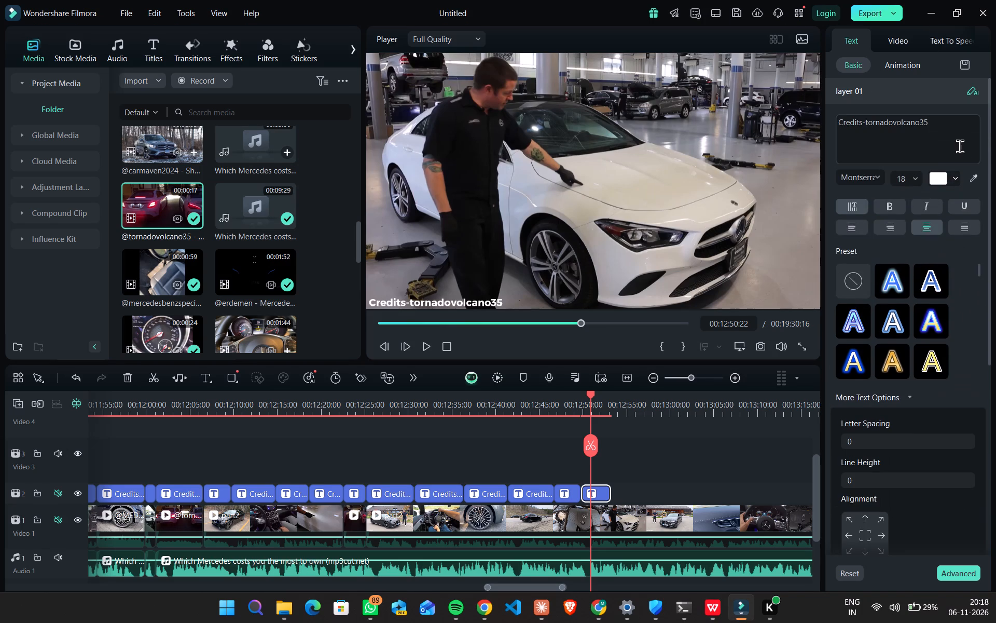
pyautogui.scroll(3, 960, 146)
pyautogui.moveTo(940, 129); pyautogui.dragTo(865, 124)
pyautogui.hotkey('ctrl', 'v')
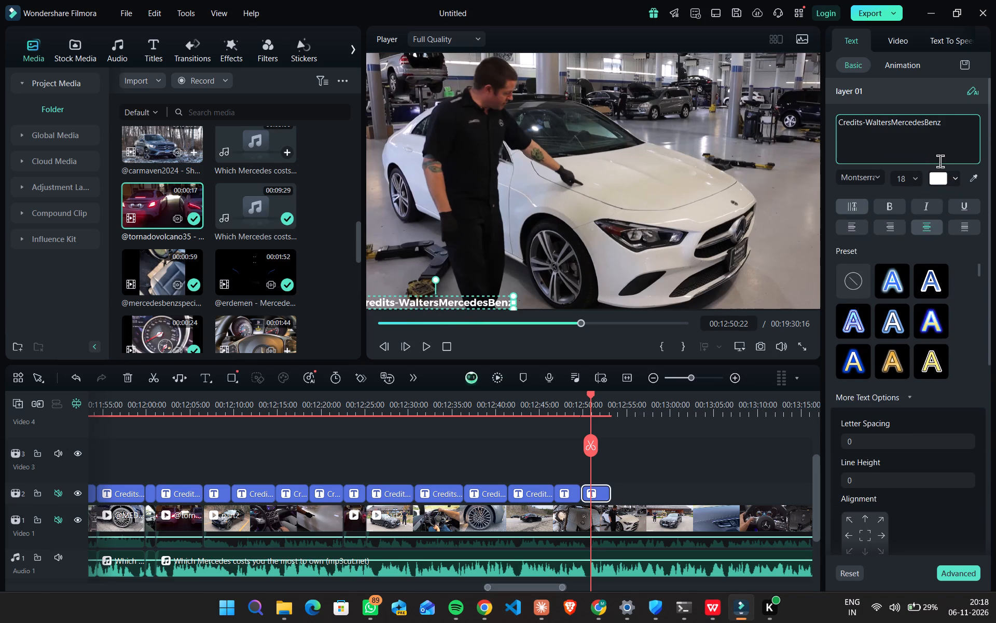
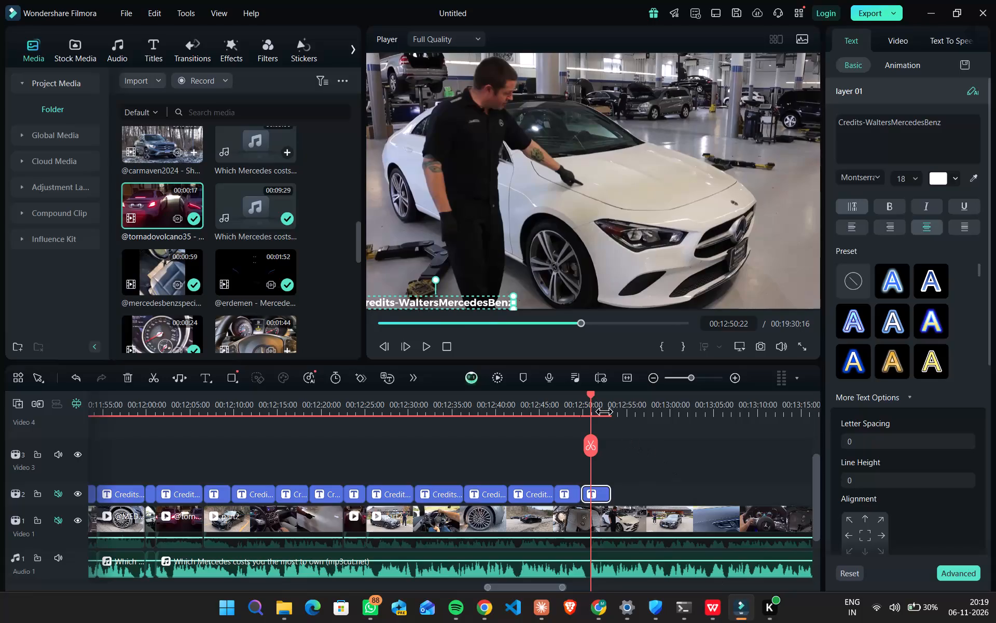
# Shift the WaltersMercedesBenz title horizontally to position X -840.51 px so its full text fits in the frame.
pyautogui.click(592, 401)
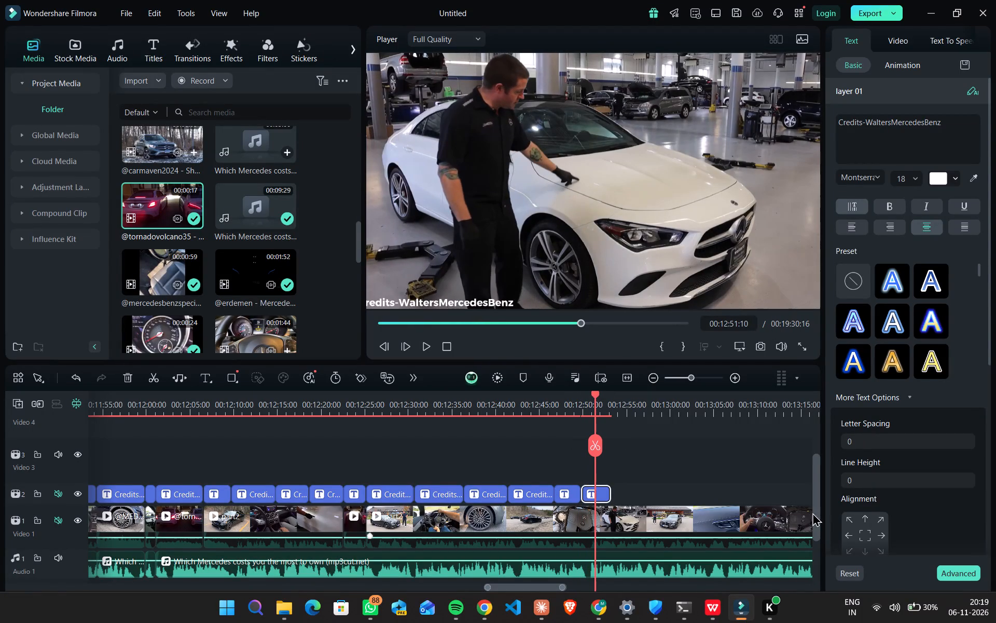
pyautogui.scroll(-8, 914, 500)
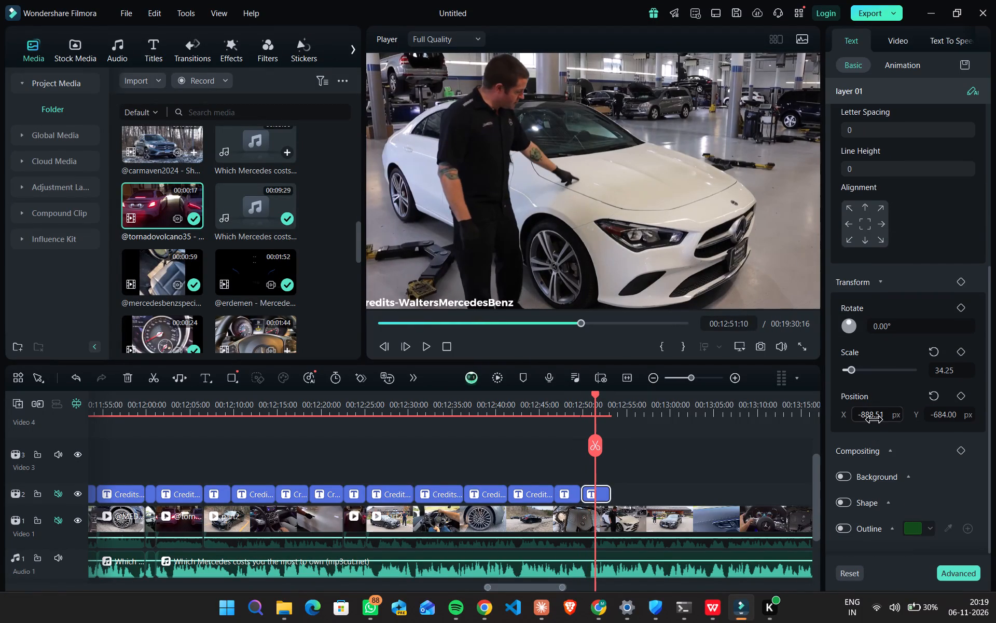
pyautogui.click(874, 419)
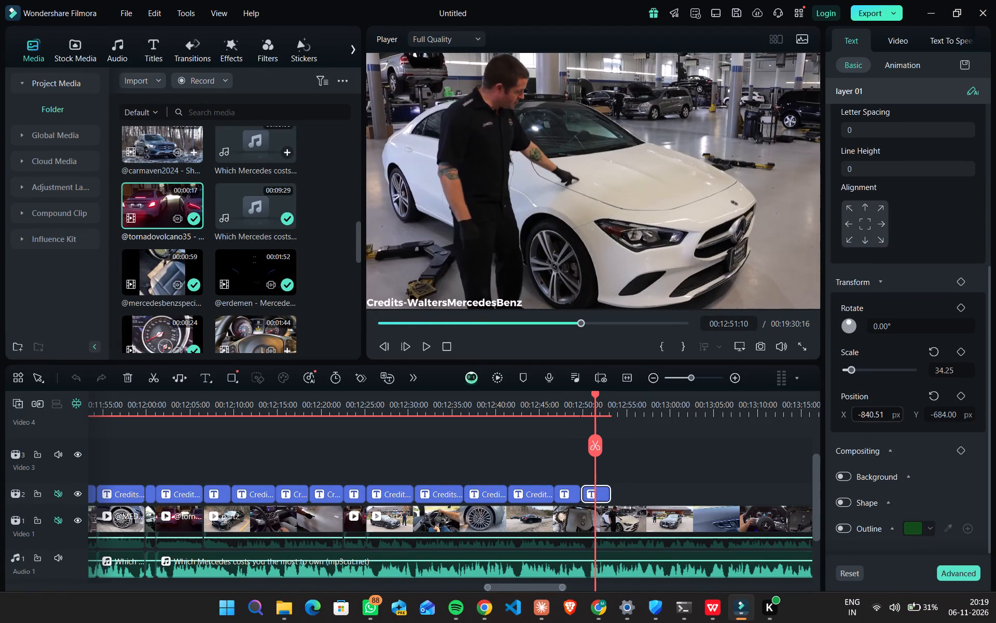
pyautogui.click(609, 493)
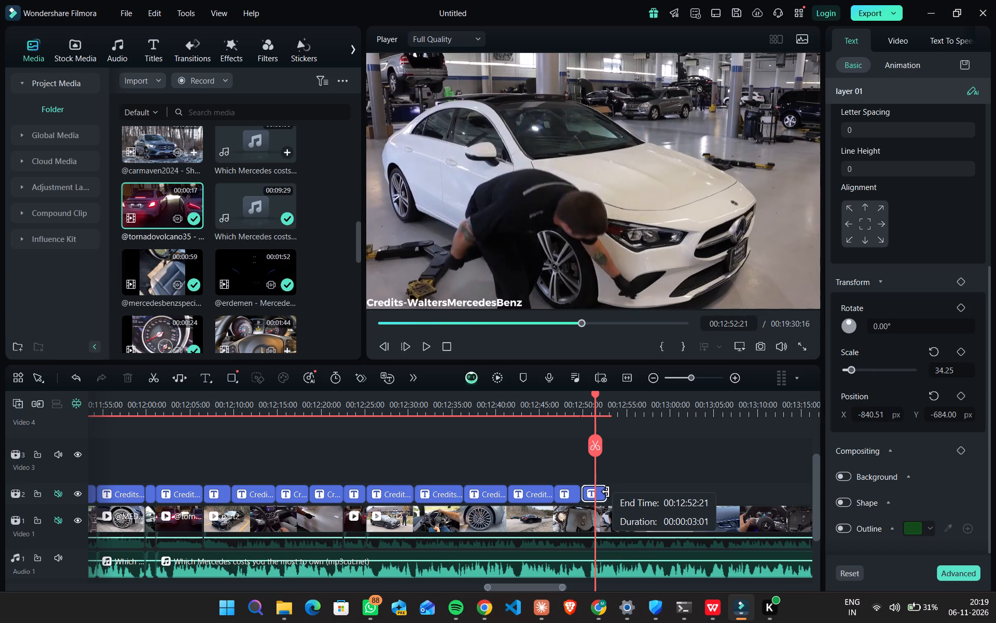
# Paste another credit title on the title track and move it directly after the WaltersMercedesBenz title.
pyautogui.moveTo(592, 396); pyautogui.dragTo(617, 400)
pyautogui.hotkey('ctrl', 'v')
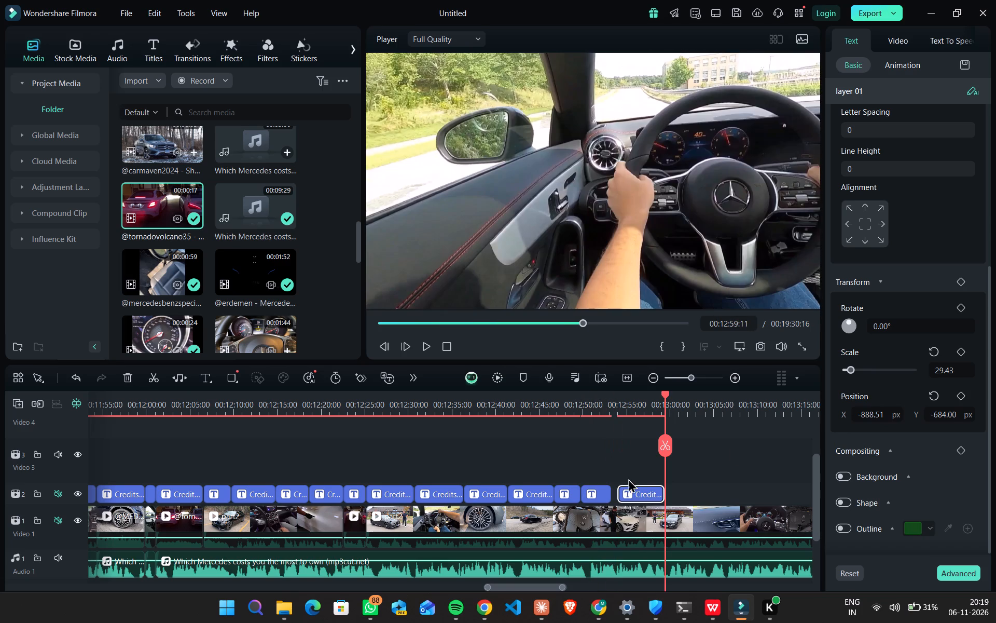
pyautogui.moveTo(631, 488); pyautogui.dragTo(623, 491)
# Review the shot under the new title, copy the channel name MercBenzKing from row 37 of used_segments.csv in WPS Office, and return to Filmora.
pyautogui.click(594, 410)
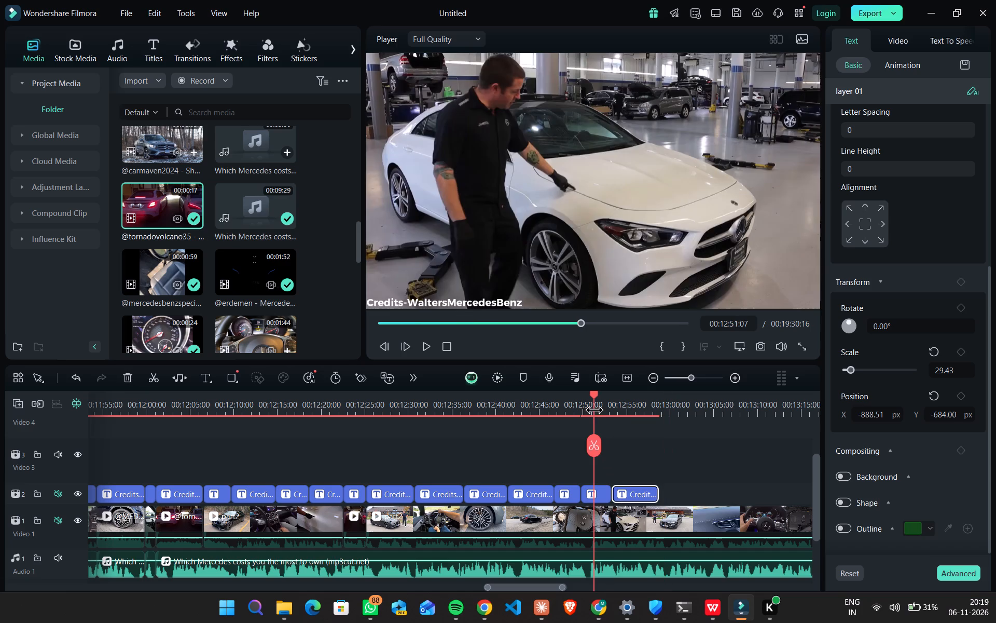
pyautogui.moveTo(594, 410); pyautogui.dragTo(621, 413)
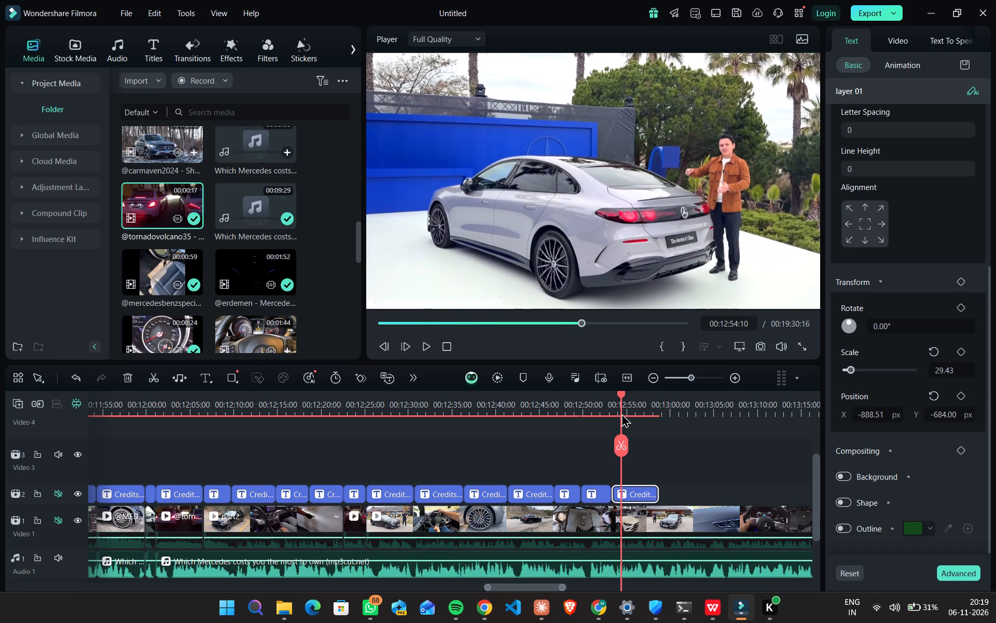
pyautogui.click(717, 607)
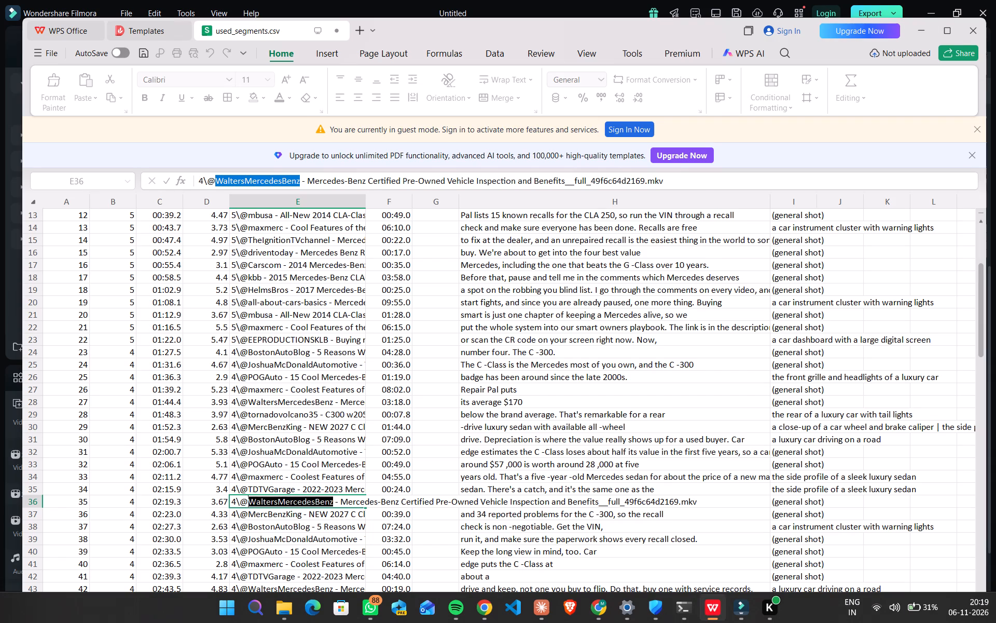
pyautogui.doubleClick(293, 516)
pyautogui.moveTo(303, 515); pyautogui.dragTo(250, 508)
pyautogui.hotkey('ctrl', 'c')
pyautogui.click(925, 34)
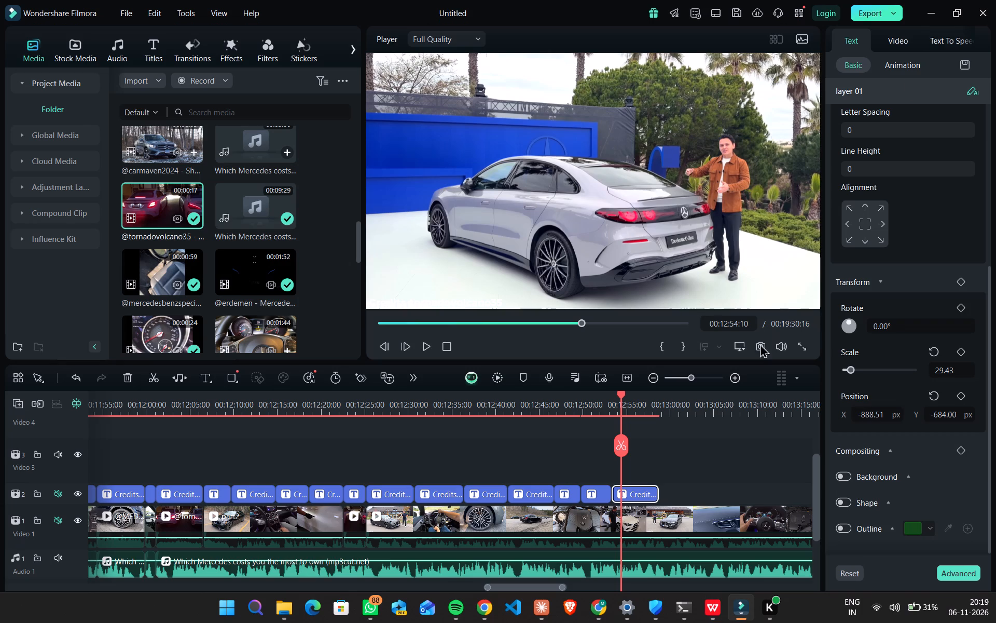
# Replace the channel name with MercBenzKing in the newly pasted credit title.
pyautogui.moveTo(988, 293); pyautogui.dragTo(995, 107)
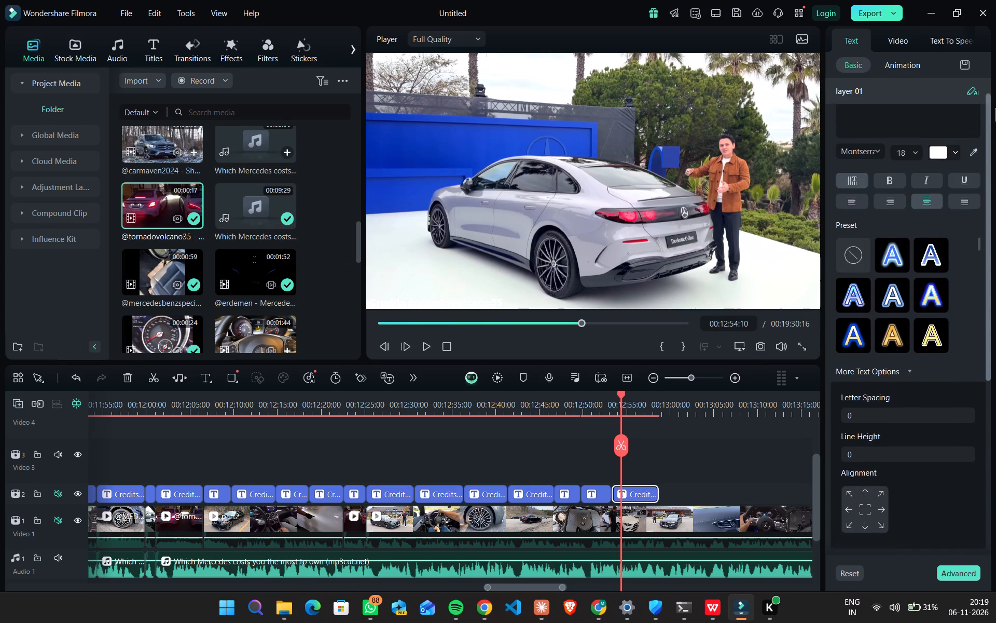
pyautogui.moveTo(995, 107); pyautogui.dragTo(995, 86)
pyautogui.moveTo(936, 125); pyautogui.dragTo(865, 125)
pyautogui.hotkey('ctrl', 'v')
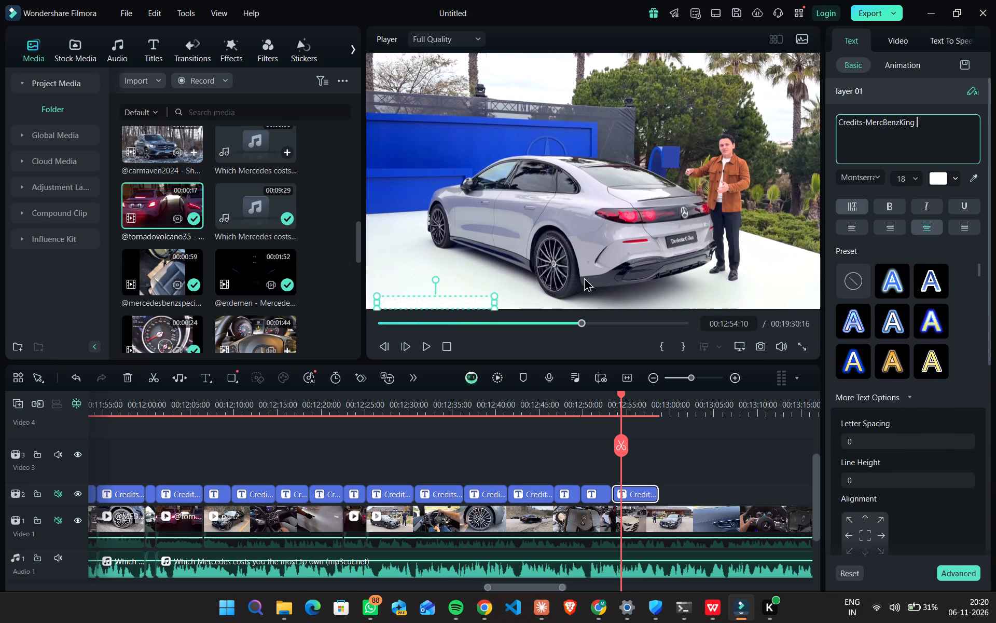
# Play on to find where the silver car's shot ends and shorten the MercBenzKing title to about 00:12:55:15.
pyautogui.click(432, 349)
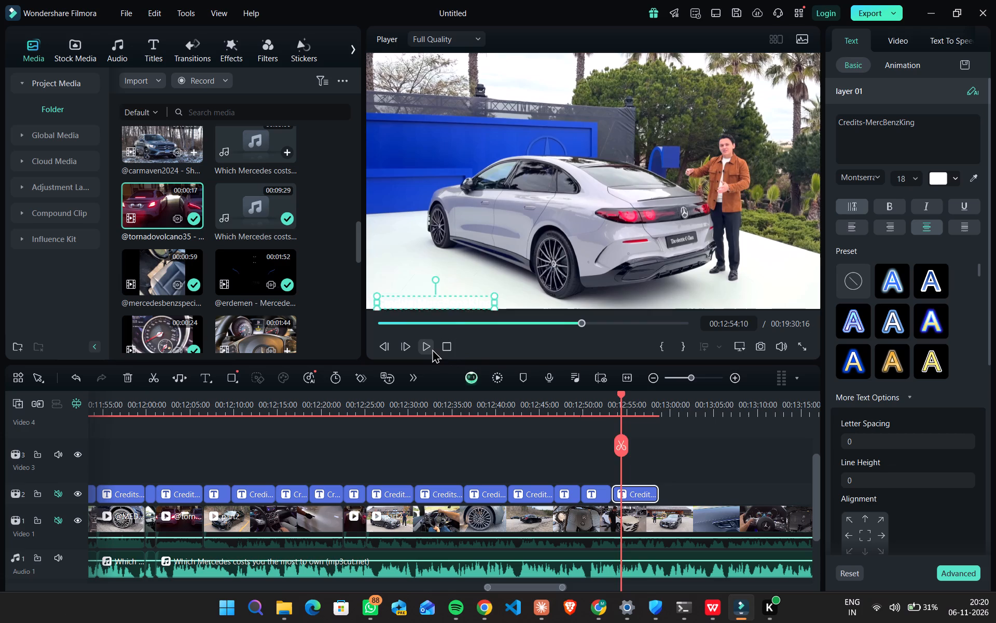
pyautogui.click(433, 348)
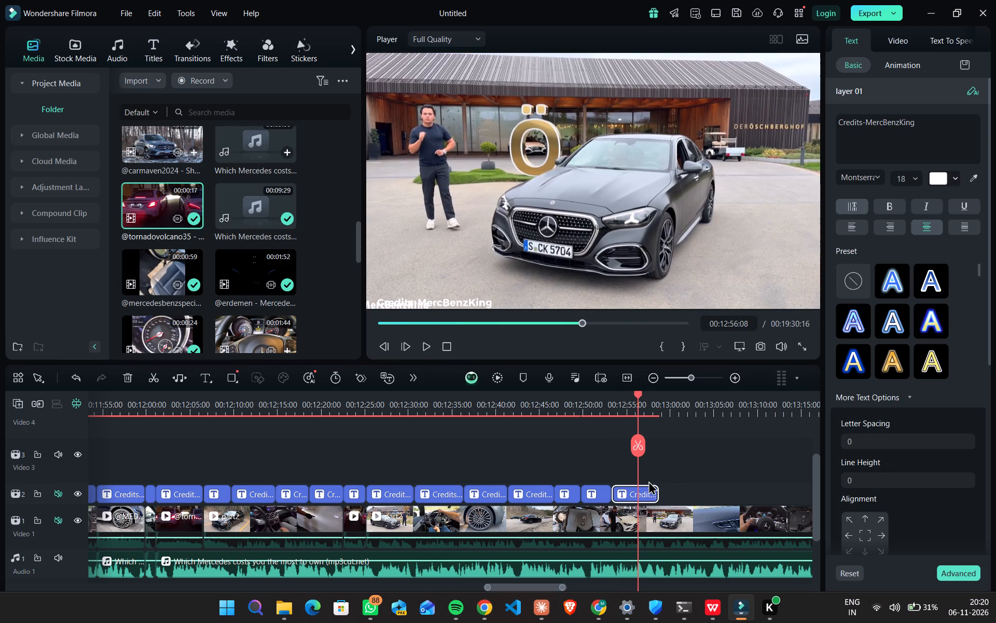
pyautogui.moveTo(656, 489); pyautogui.dragTo(625, 490)
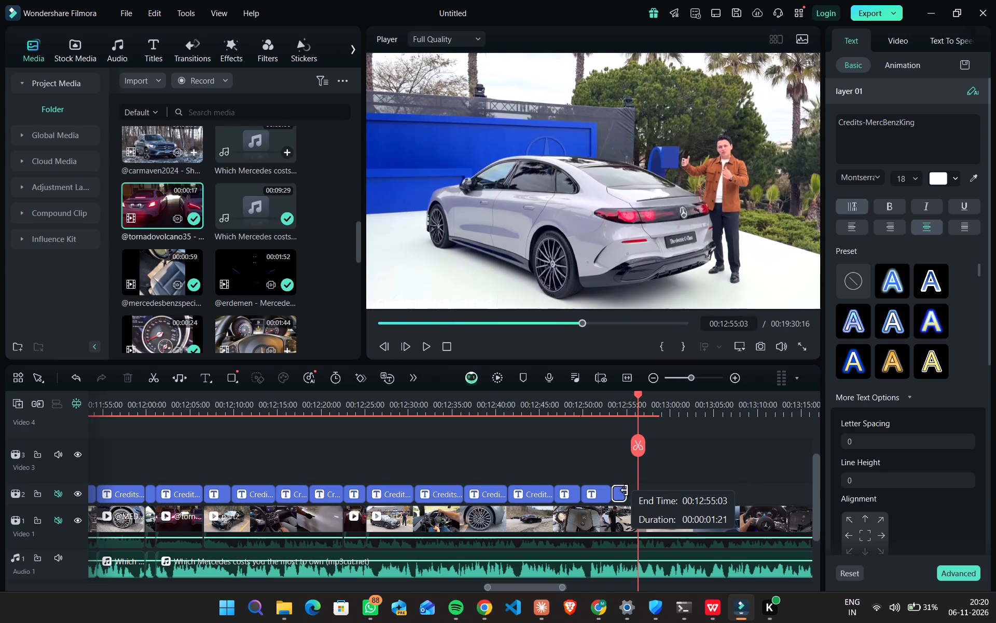
pyautogui.moveTo(625, 490); pyautogui.dragTo(628, 491)
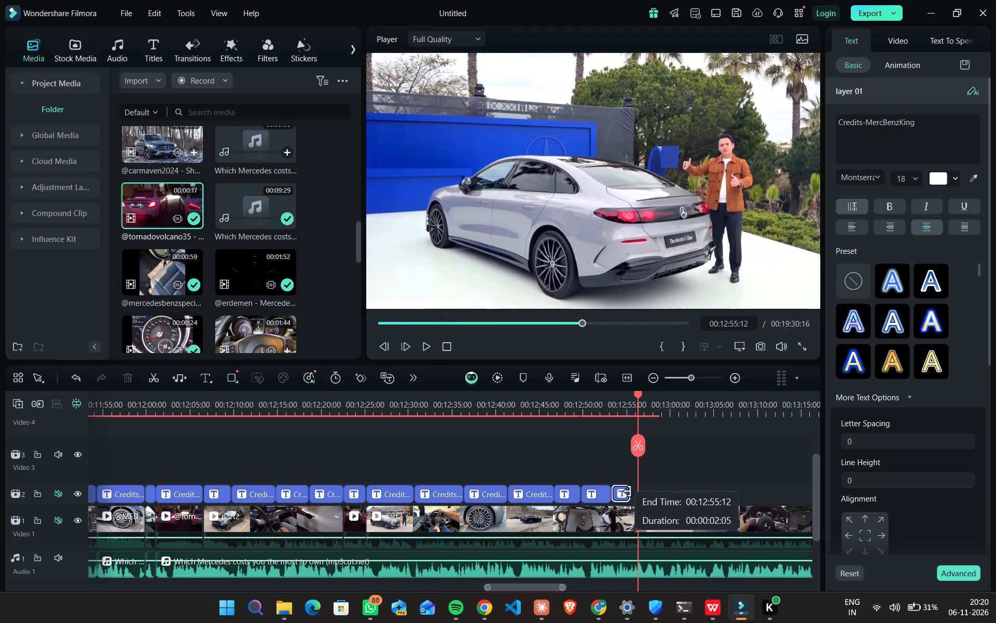
pyautogui.moveTo(628, 491); pyautogui.dragTo(629, 491)
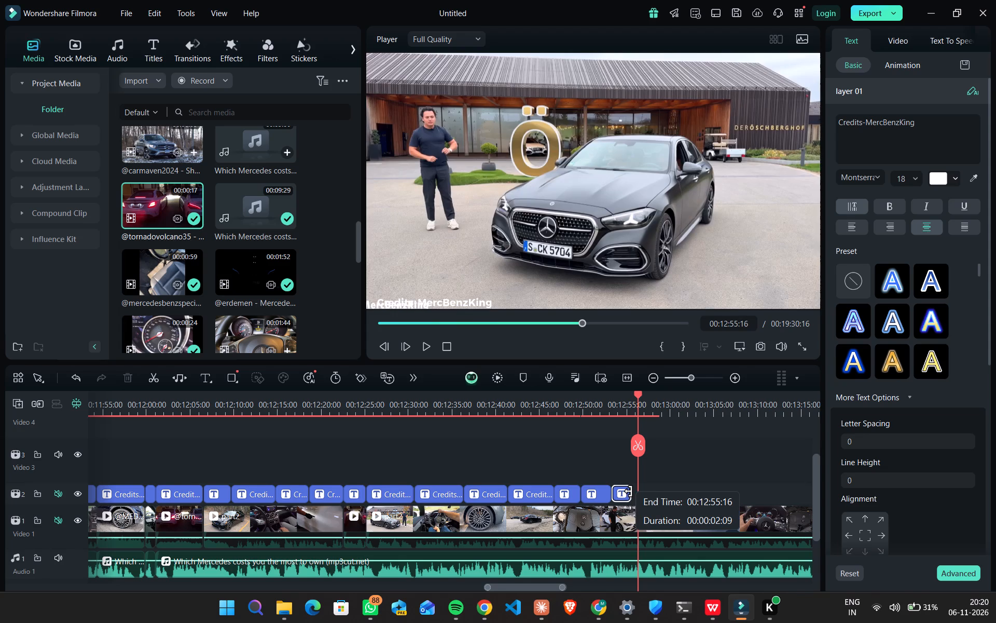
pyautogui.moveTo(629, 491); pyautogui.dragTo(628, 491)
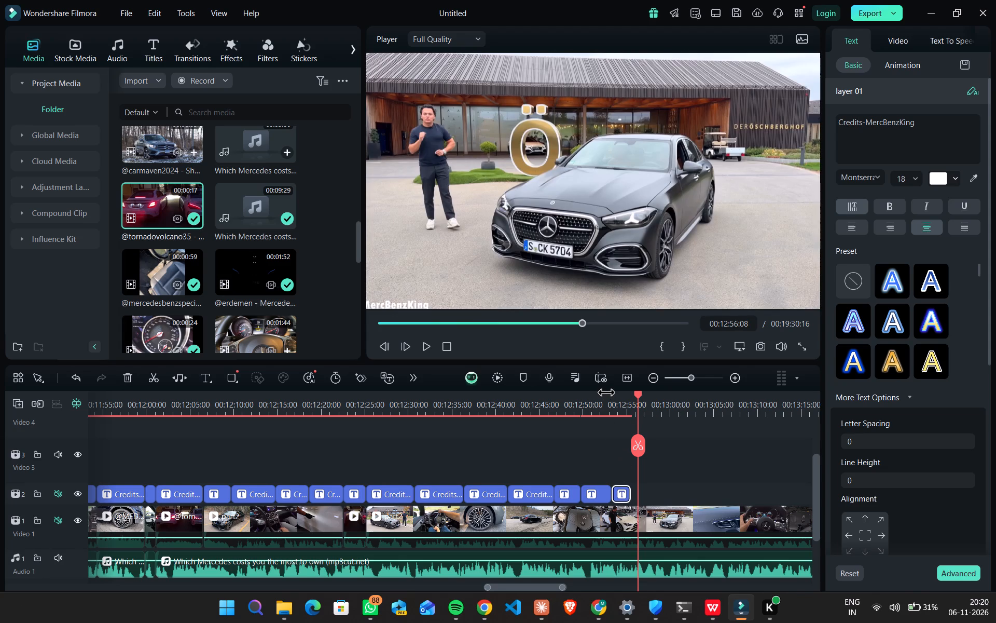
# Find the cut between the silver car and dark sedan shots and split the video clip there at 00:12:55:14.
pyautogui.click(603, 402)
pyautogui.moveTo(603, 403); pyautogui.dragTo(622, 416)
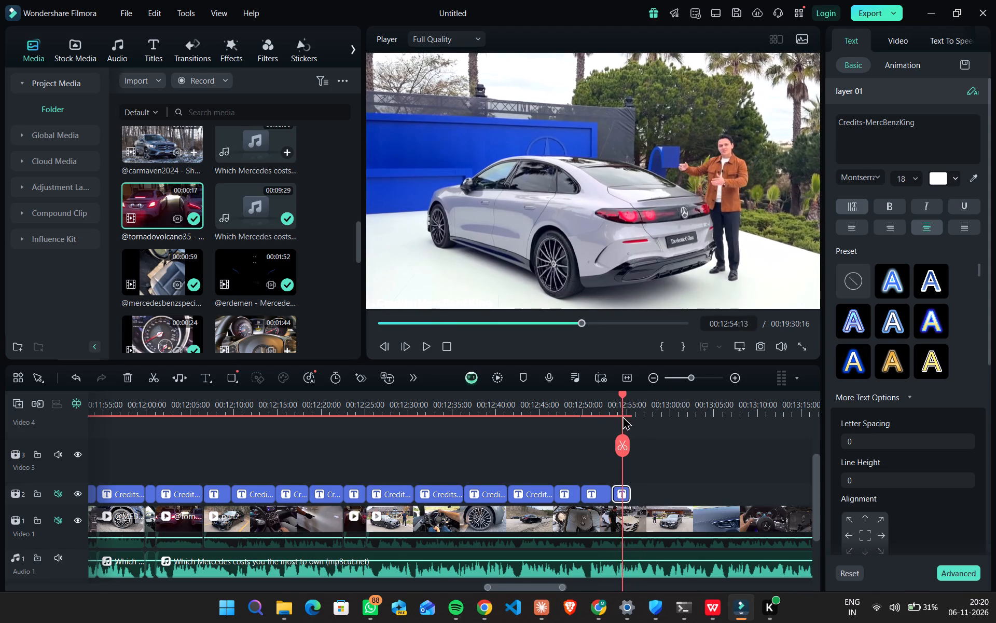
pyautogui.moveTo(622, 416); pyautogui.dragTo(633, 418)
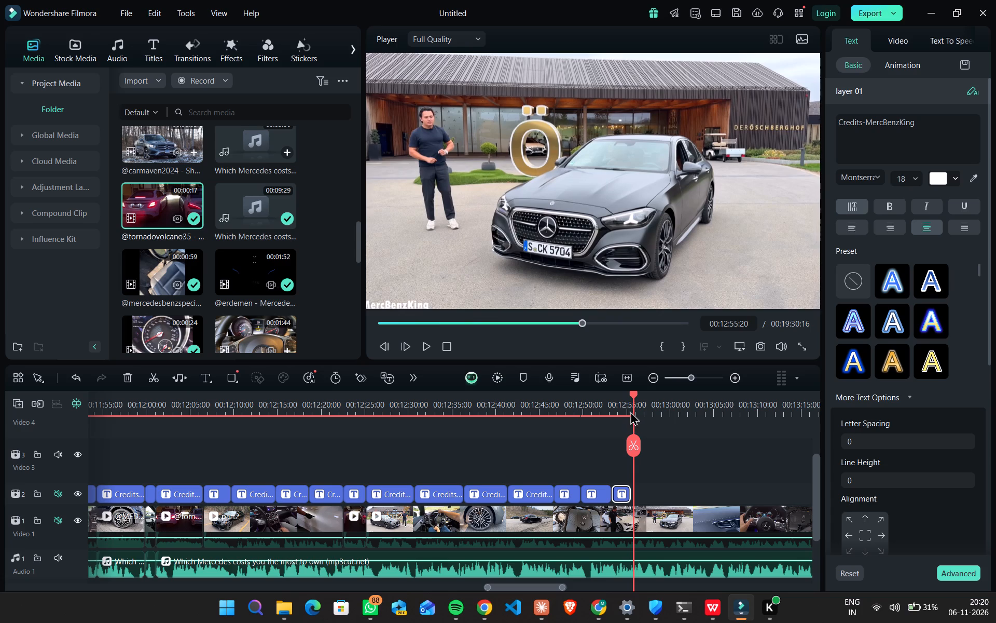
pyautogui.click(630, 403)
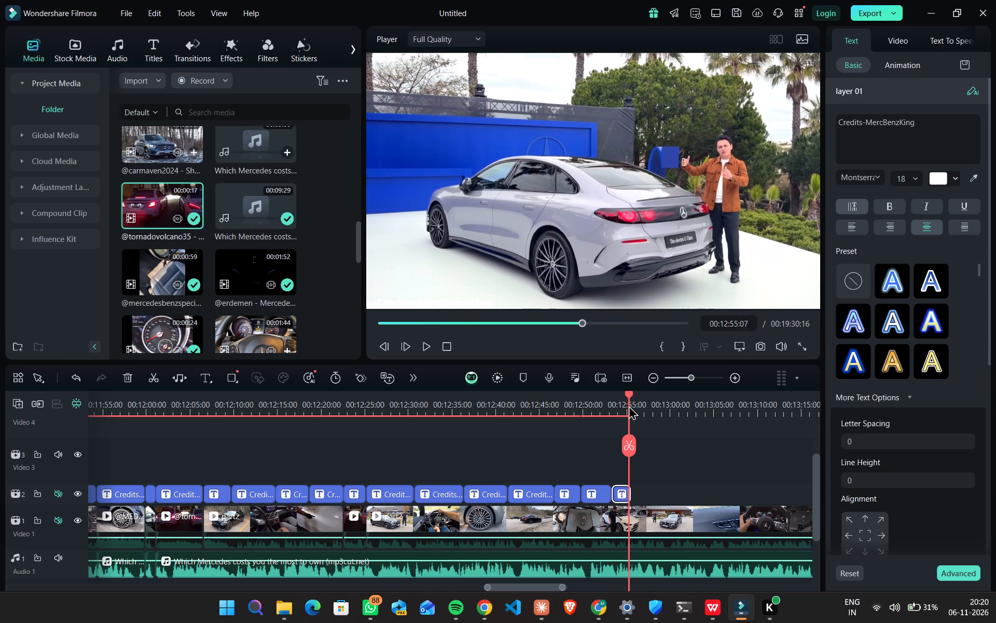
pyautogui.press('Right')
pyautogui.press('Right')
pyautogui.press('Right')
pyautogui.press('Right')
pyautogui.press('Right')
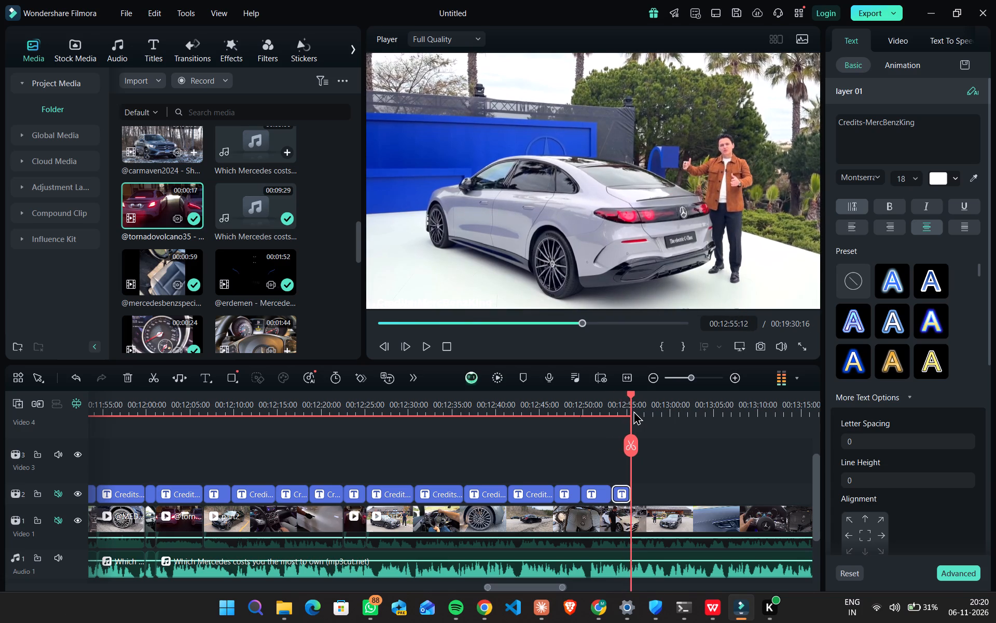
pyautogui.press('Right')
pyautogui.press('Right')
pyautogui.press('Right')
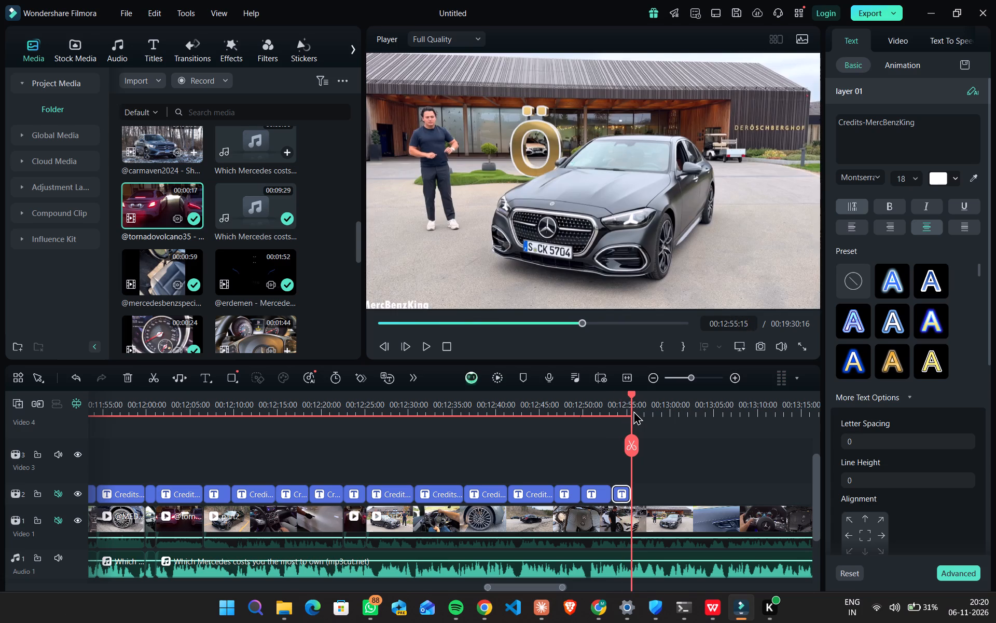
pyautogui.press('Left')
pyautogui.click(686, 523)
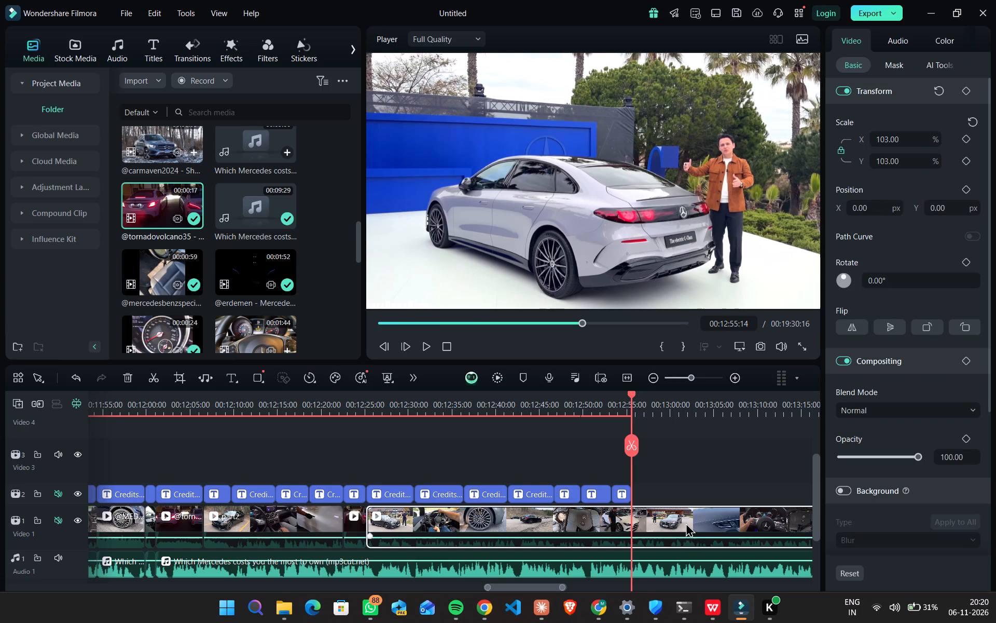
pyautogui.hotkey('ctrl', 'b')
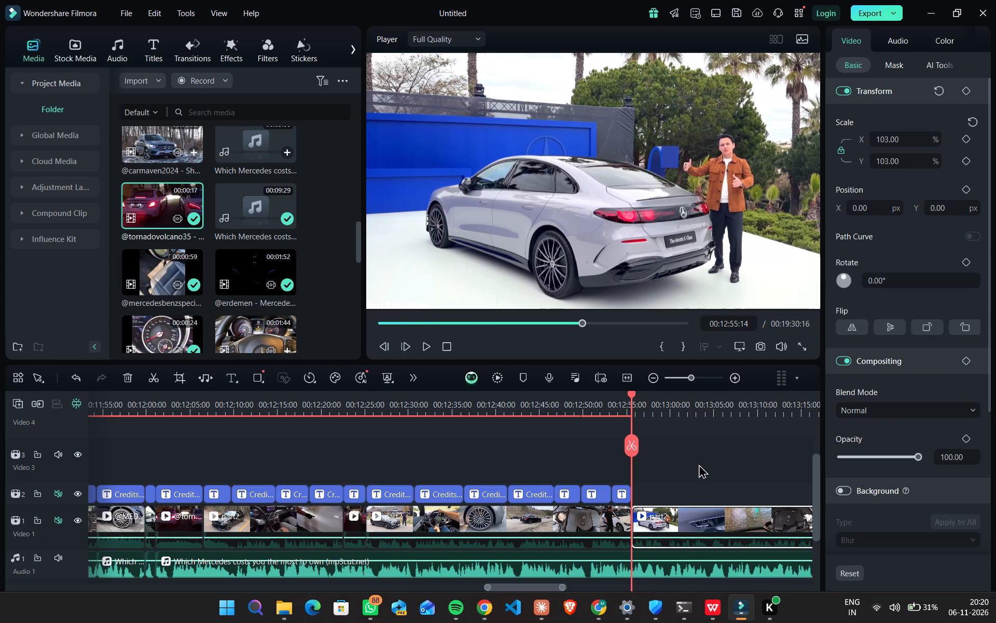
# Find the frame where the dark sedan shot changes to the driving shot and split the video clip there at 00:12:57:15.
pyautogui.moveTo(634, 397); pyautogui.dragTo(645, 401)
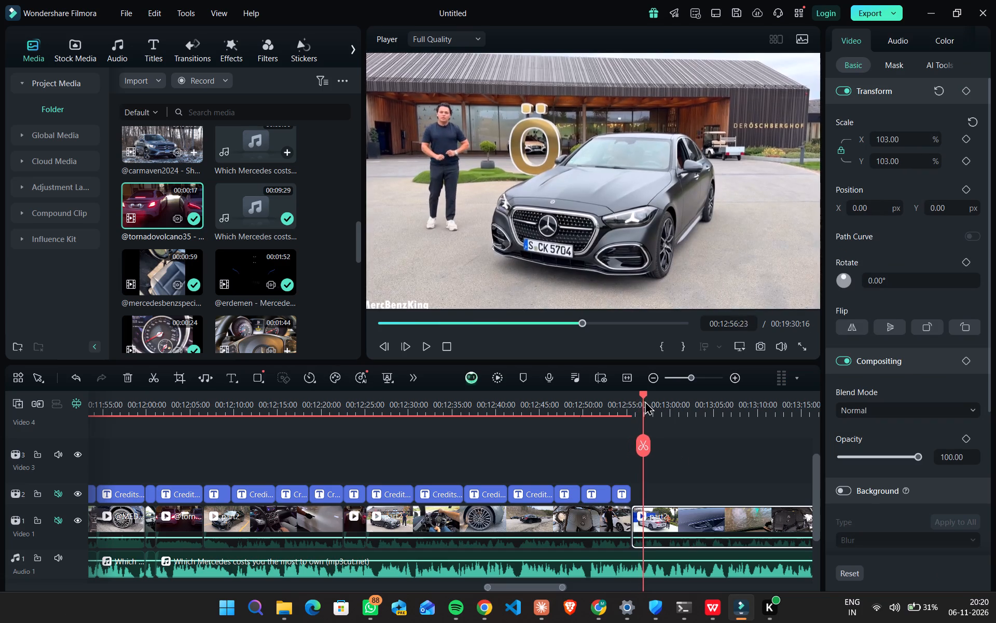
pyautogui.moveTo(645, 401); pyautogui.dragTo(657, 408)
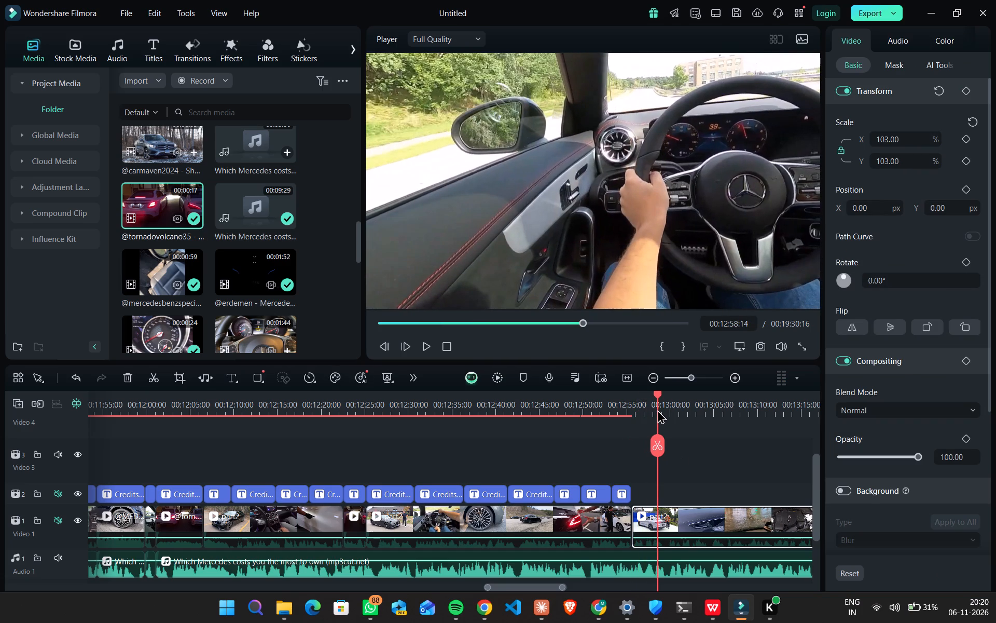
pyautogui.press('Left')
pyautogui.press('Left')
pyautogui.press('Left')
pyautogui.press('Left')
pyautogui.press('Left')
pyautogui.press('Left')
pyautogui.press('Left')
pyautogui.press('Left')
pyautogui.press('Left')
pyautogui.press('Left')
pyautogui.press('Left')
pyautogui.press('Left')
pyautogui.press('Left')
pyautogui.press('Left')
pyautogui.press('Left')
pyautogui.press('Left')
pyautogui.press('Left')
pyautogui.press('Left')
pyautogui.press('Left')
pyautogui.press('Left')
pyautogui.press('Left')
pyautogui.press('Left')
pyautogui.press('Left')
pyautogui.press('Left')
pyautogui.press('Left')
pyautogui.press('Left')
pyautogui.press('Left')
pyautogui.press('Left')
pyautogui.press('Left')
pyautogui.press('Left')
pyautogui.press('Left')
pyautogui.press('Left')
pyautogui.press('Left')
pyautogui.press('Left')
pyautogui.press('Left')
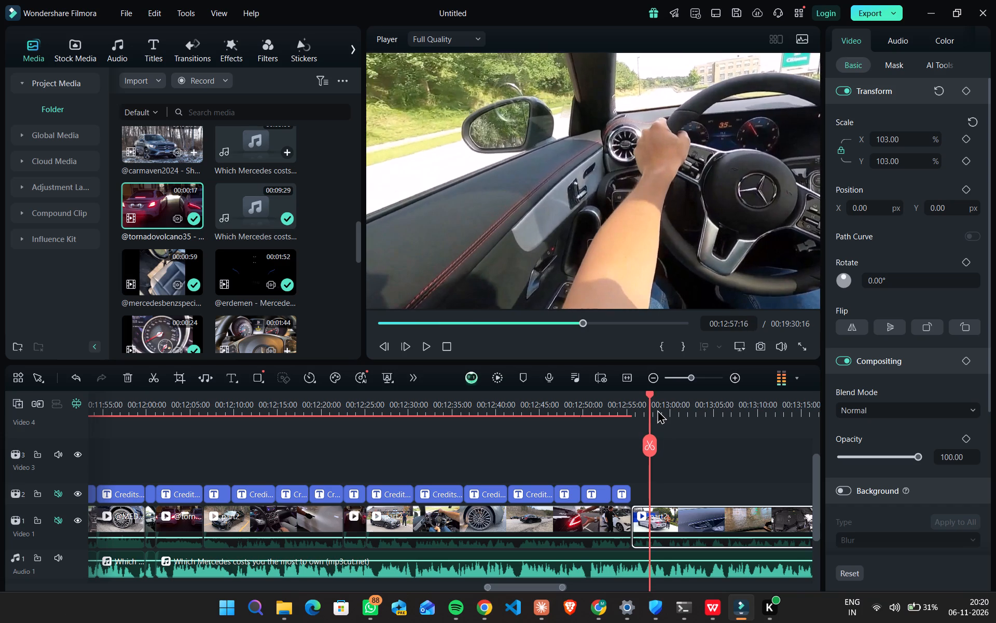
pyautogui.press('Right')
pyautogui.press('Right')
pyautogui.press('Right')
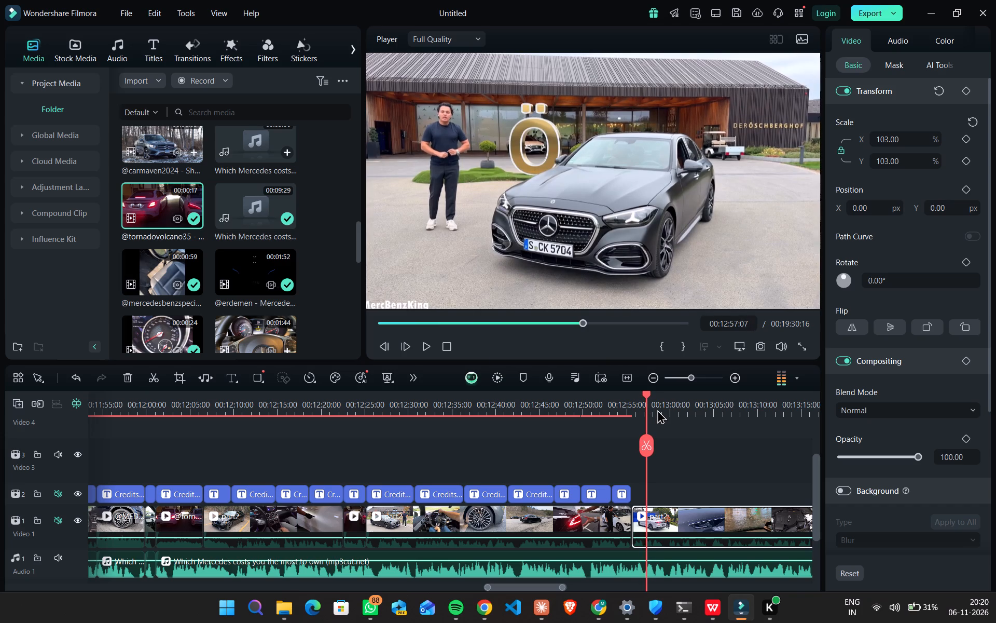
pyautogui.press('Right')
pyautogui.press('Right')
pyautogui.press('Right')
pyautogui.press('Right')
pyautogui.press('Right')
pyautogui.press('Right')
pyautogui.press('Right')
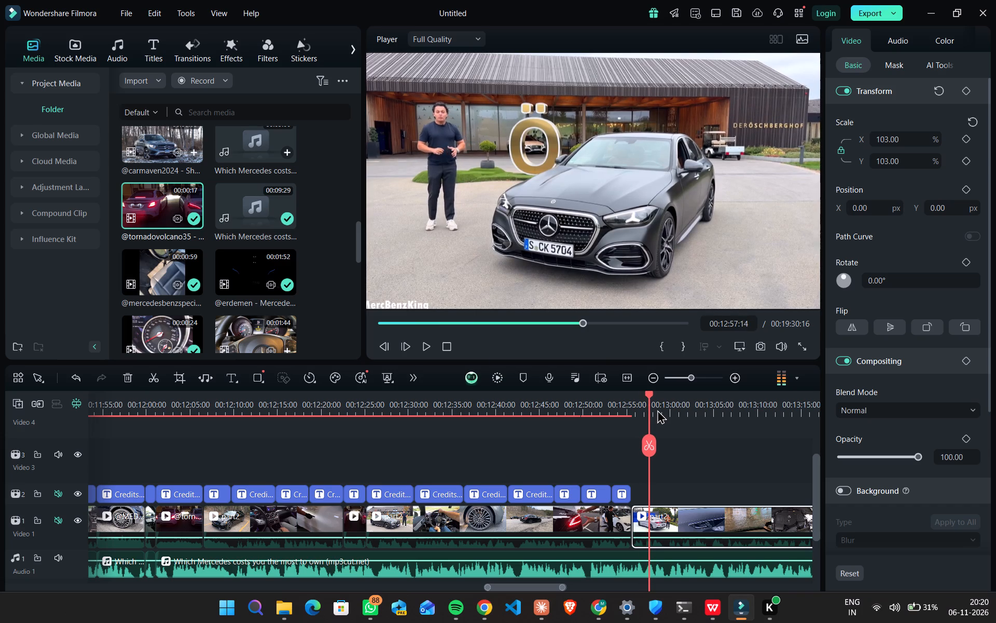
pyautogui.press('Right')
pyautogui.press('Left')
pyautogui.press('Right')
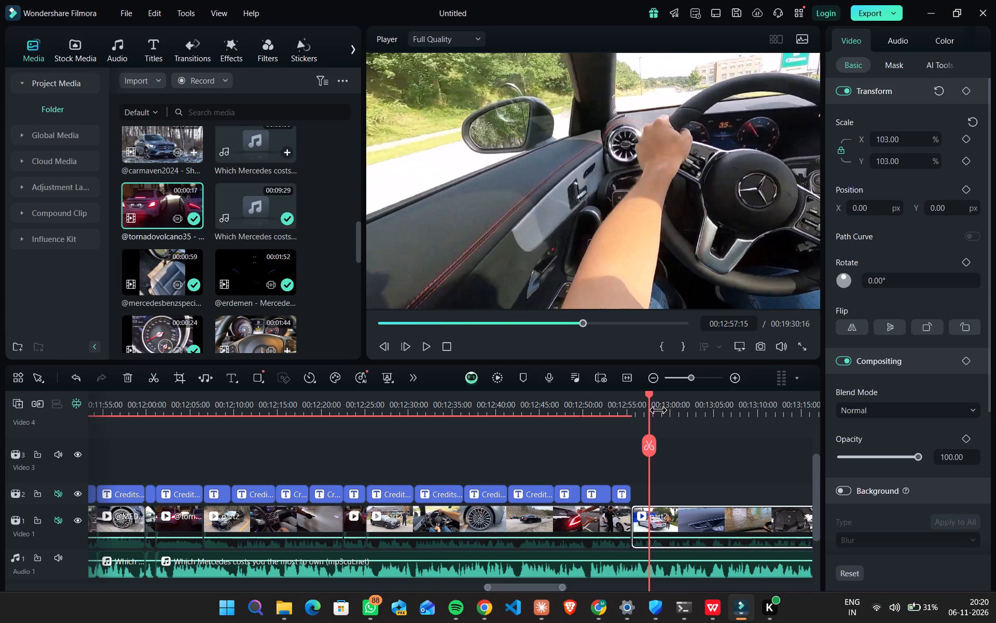
pyautogui.hotkey('ctrl', 'b')
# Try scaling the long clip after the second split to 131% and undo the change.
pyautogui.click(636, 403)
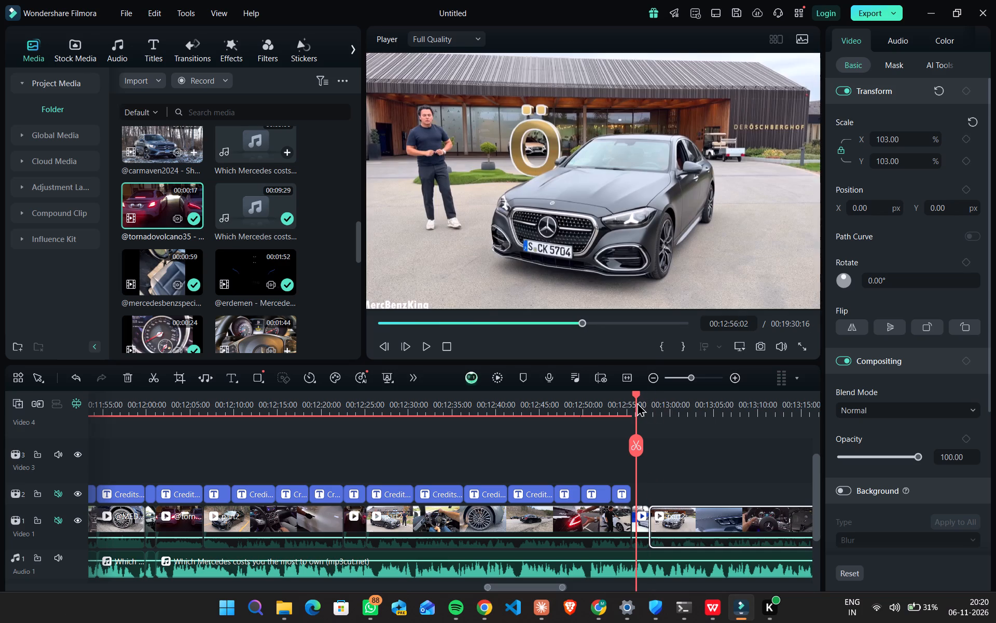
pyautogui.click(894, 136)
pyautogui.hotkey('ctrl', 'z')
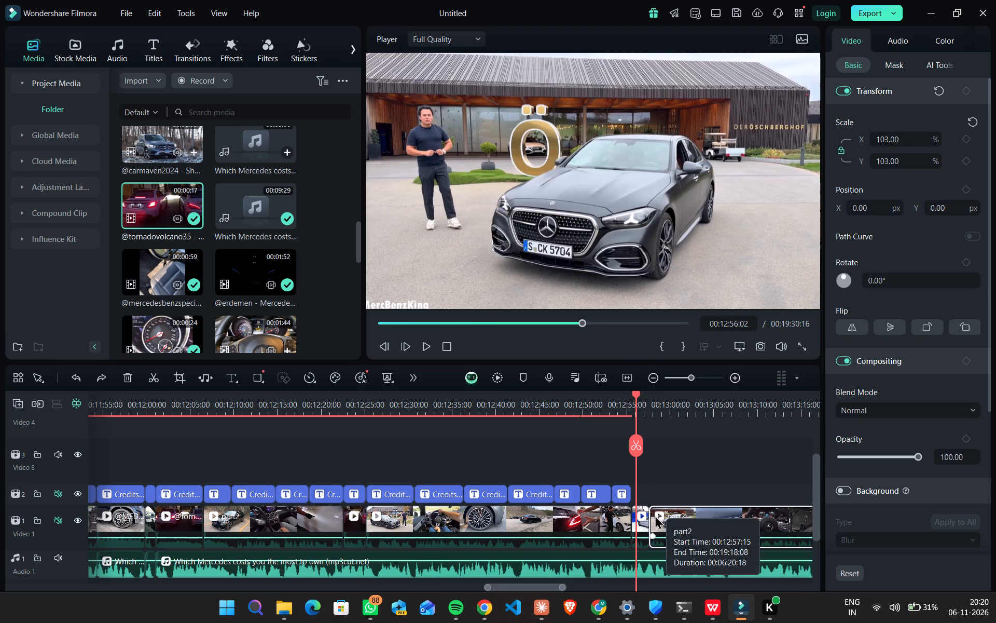
# Scale the short dark sedan clip between the two splits to 121%.
pyautogui.click(643, 513)
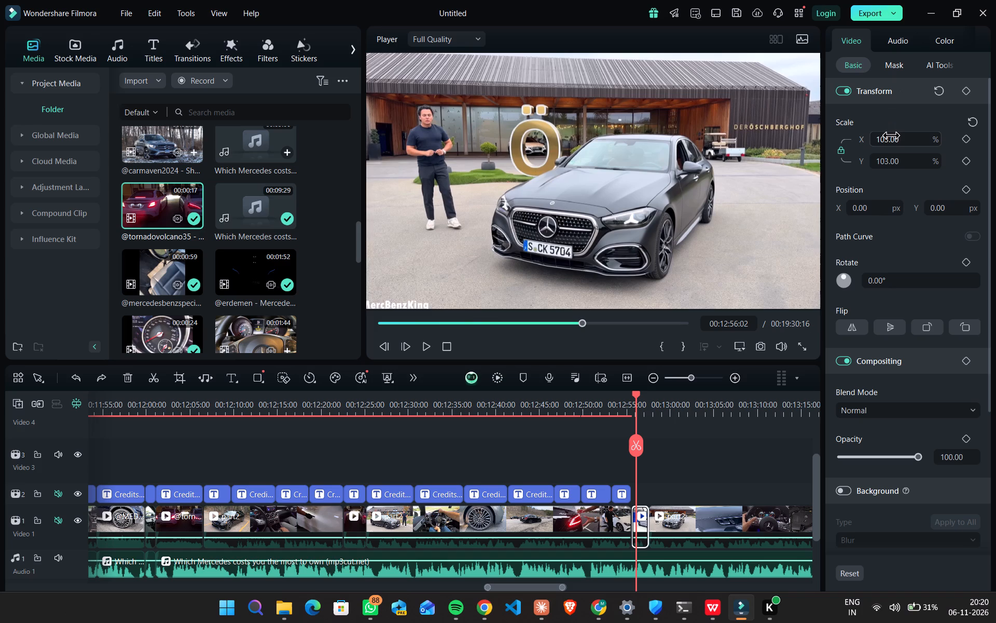
pyautogui.click(891, 135)
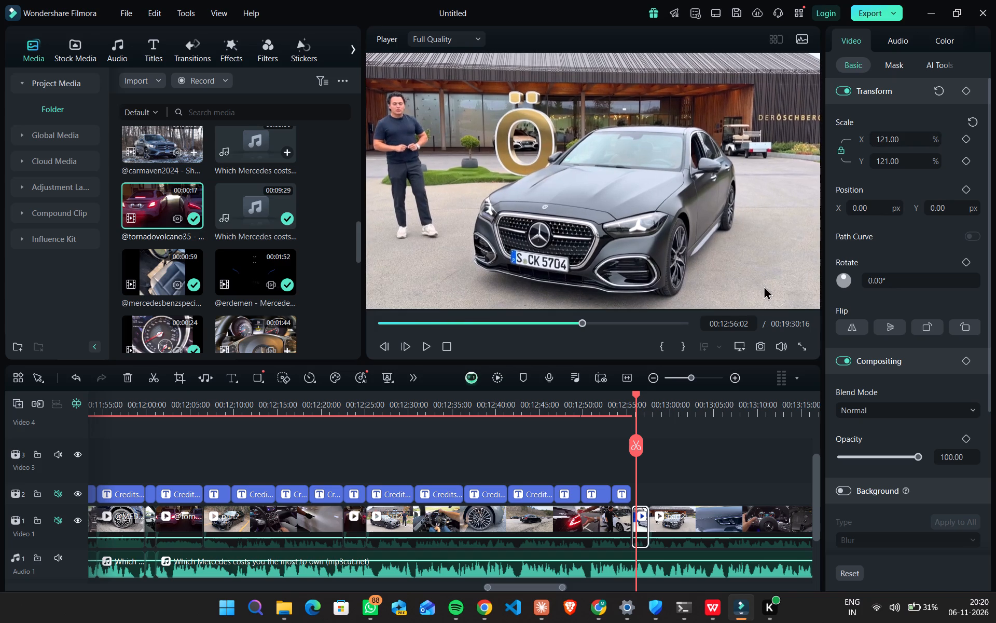
# Paste the copied Credits-tornadovolcano35 title directly after the last title and fit it to the short dark sedan clip's length.
pyautogui.click(637, 396)
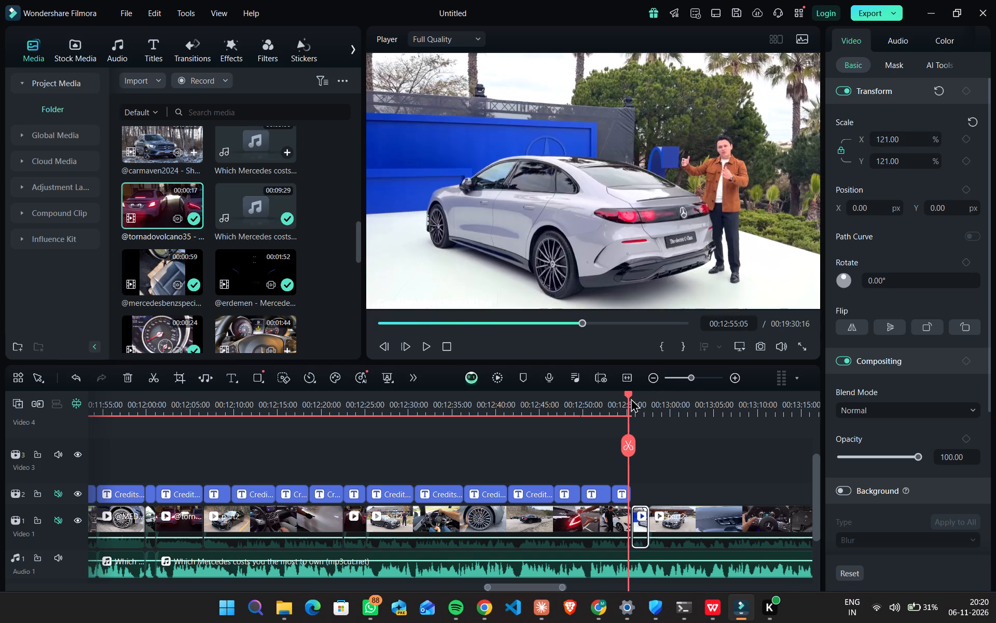
pyautogui.hotkey('ctrl', 'v')
pyautogui.moveTo(666, 490); pyautogui.dragTo(665, 490)
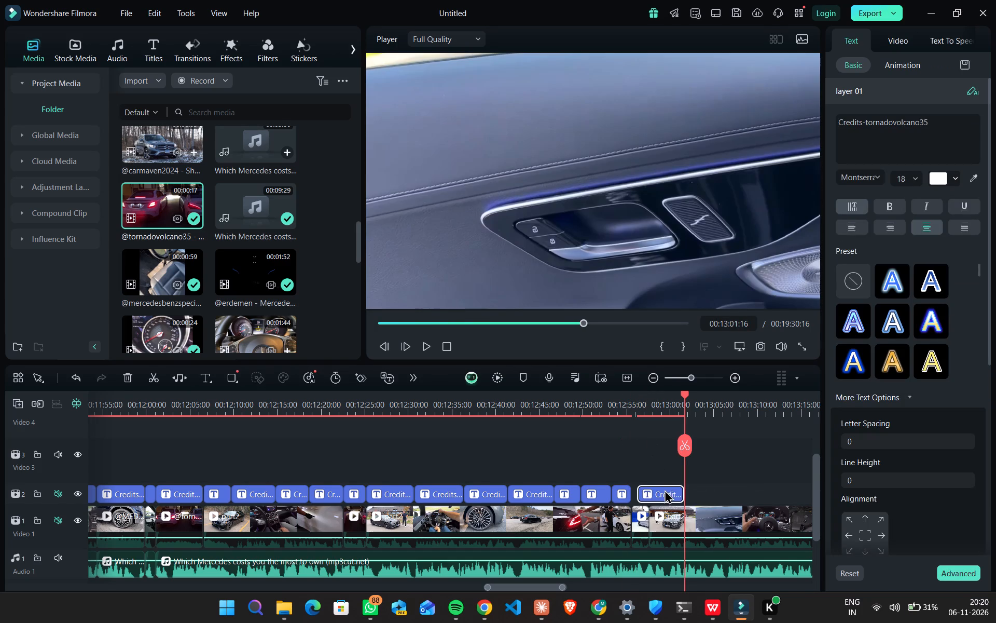
pyautogui.moveTo(665, 490); pyautogui.dragTo(656, 490)
pyautogui.moveTo(675, 491); pyautogui.dragTo(648, 490)
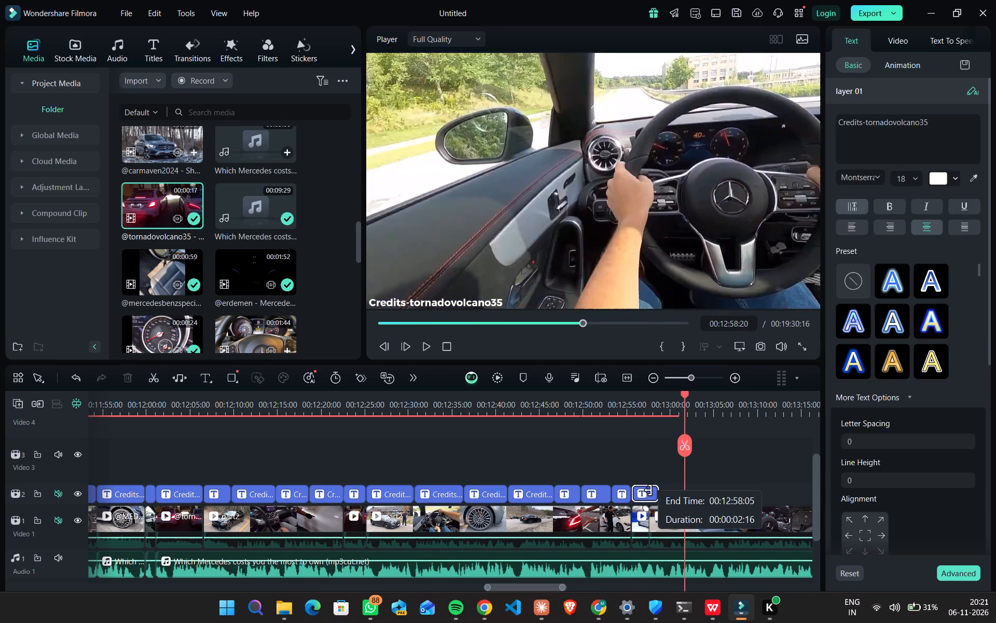
pyautogui.moveTo(648, 490); pyautogui.dragTo(647, 494)
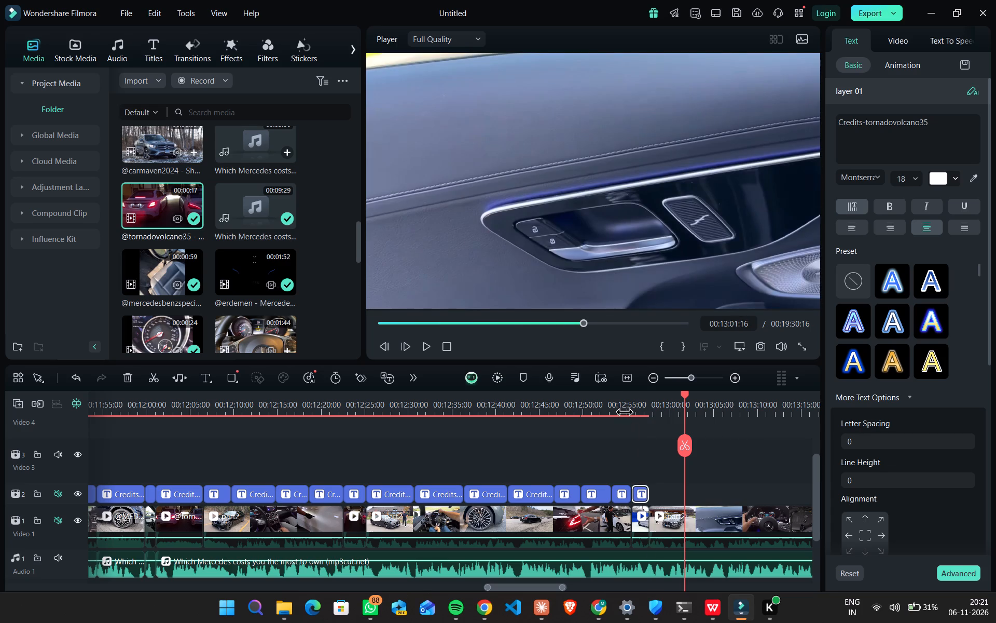
# Check the dark sedan shot with its pasted title and switch to used_segments.csv in WPS Office to look up the shot's channel name.
pyautogui.click(608, 401)
pyautogui.moveTo(611, 402); pyautogui.dragTo(637, 410)
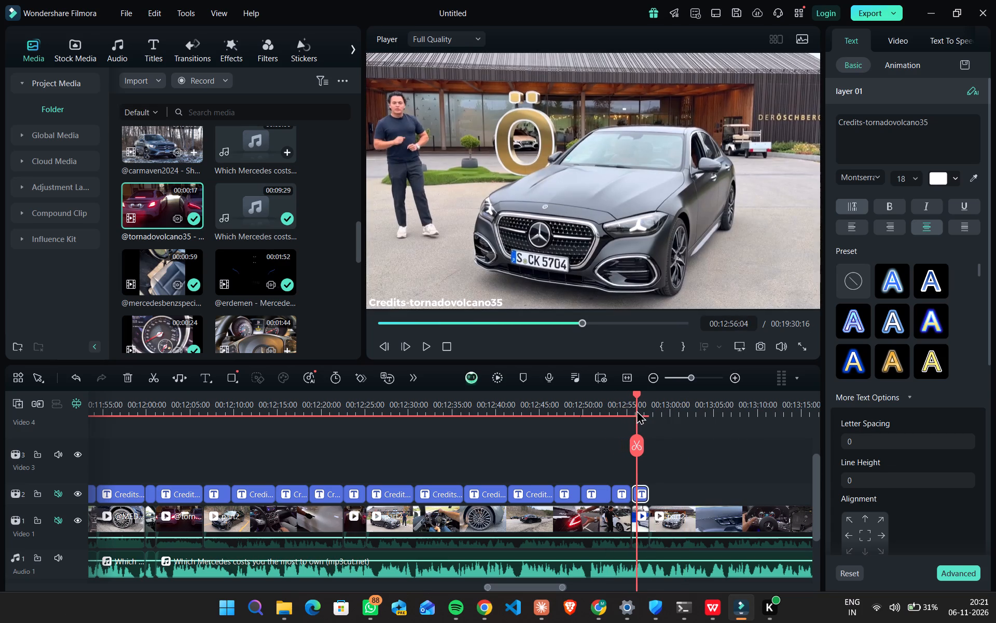
pyautogui.moveTo(637, 410); pyautogui.dragTo(639, 411)
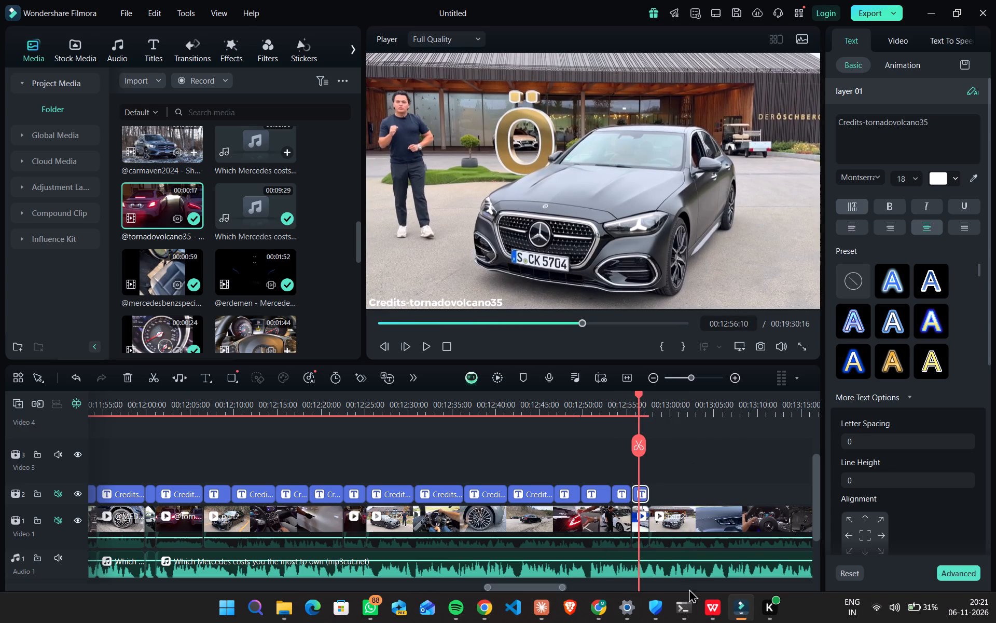
pyautogui.click(708, 596)
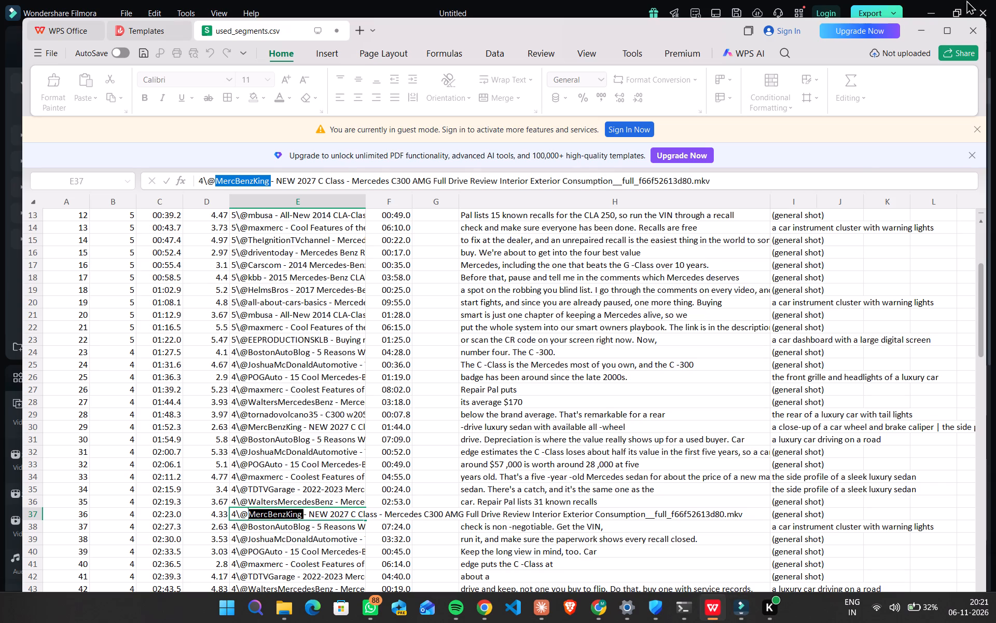
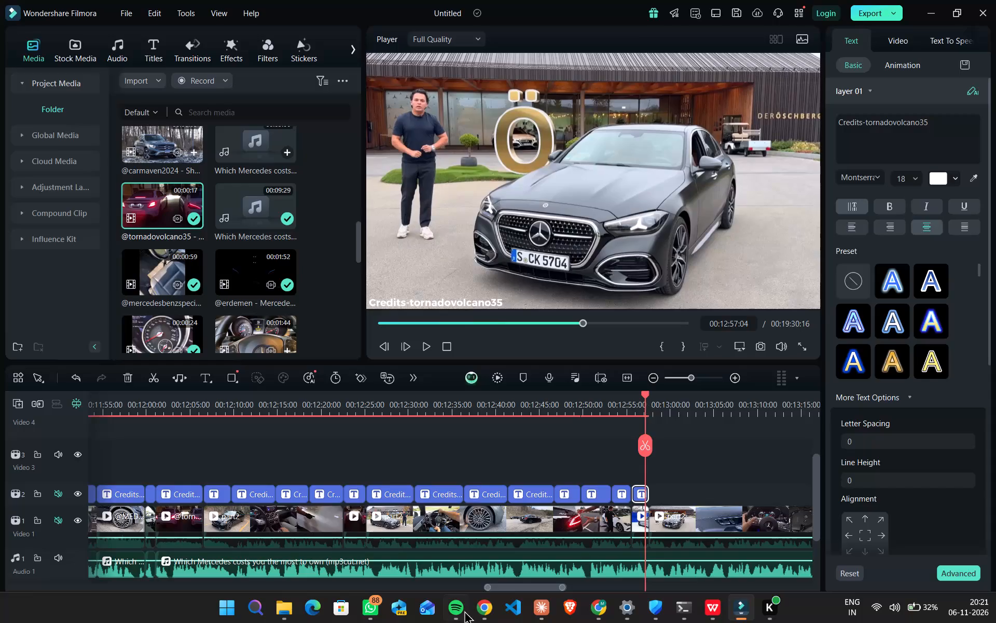
# Paste the copied Credits-tornadovolcano35 title directly after the last title, at the start of the long clip following the dark sedan shot.
pyautogui.moveTo(513, 584); pyautogui.dragTo(545, 589)
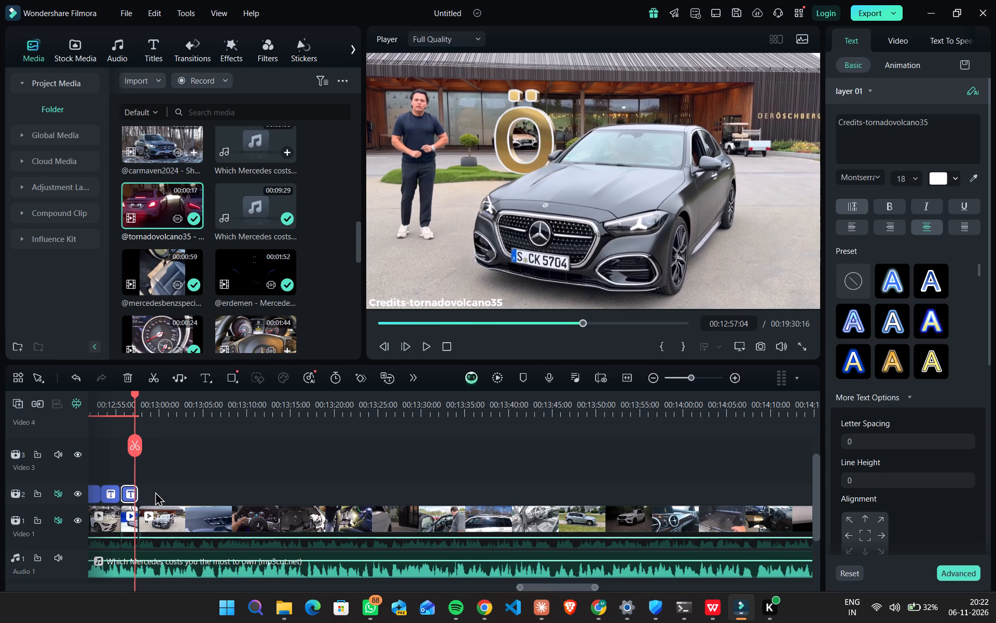
pyautogui.click(130, 396)
pyautogui.moveTo(132, 398); pyautogui.dragTo(136, 398)
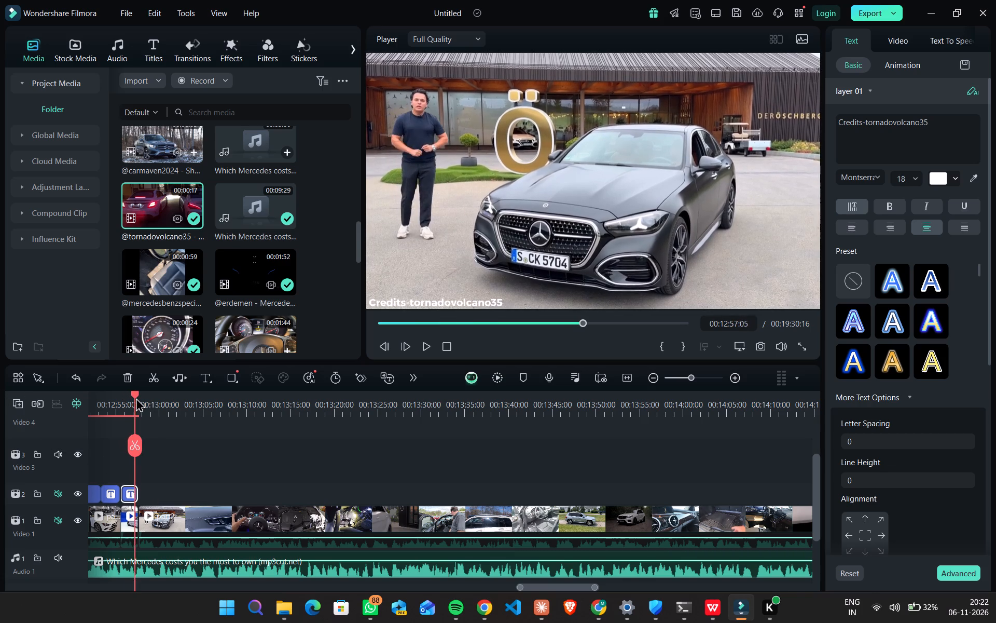
pyautogui.moveTo(136, 398); pyautogui.dragTo(141, 400)
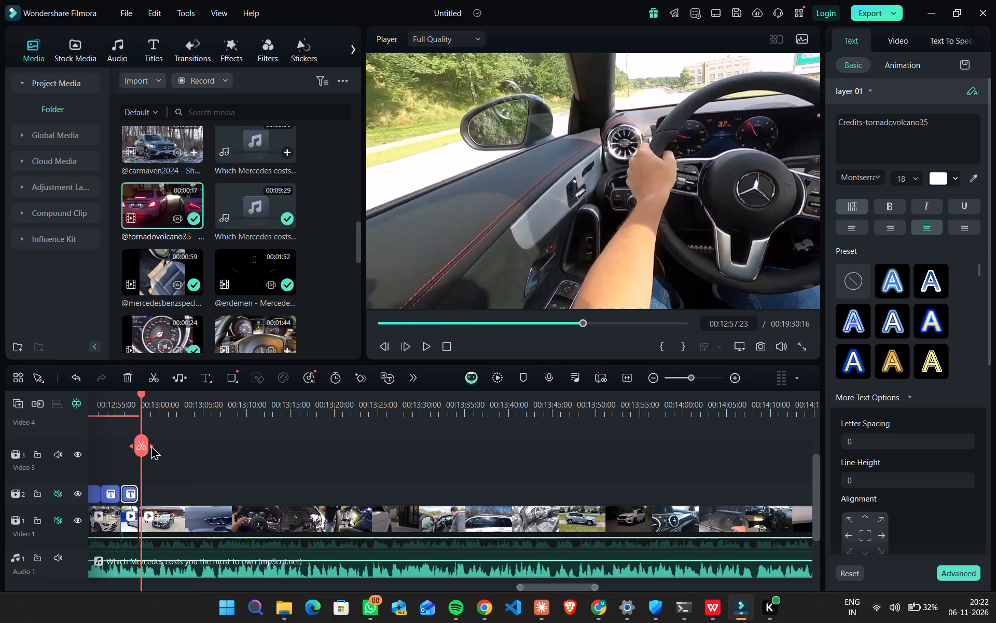
pyautogui.hotkey('ctrl', 'v')
pyautogui.moveTo(160, 487); pyautogui.dragTo(150, 490)
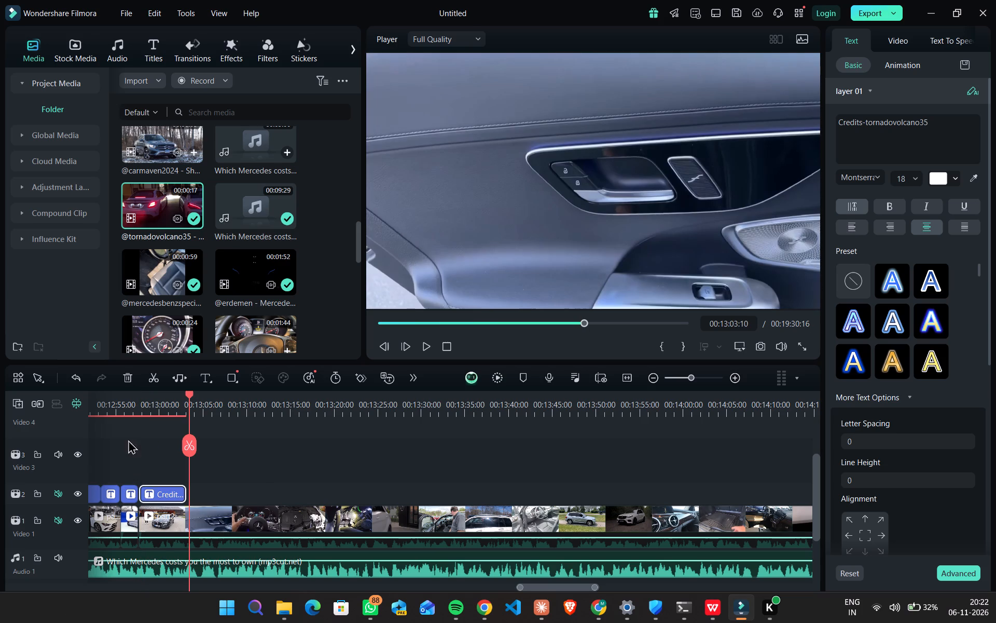
# Check the driving shots beneath the newly pasted title to find where the footage changes around its end.
pyautogui.click(125, 406)
pyautogui.moveTo(126, 405); pyautogui.dragTo(148, 418)
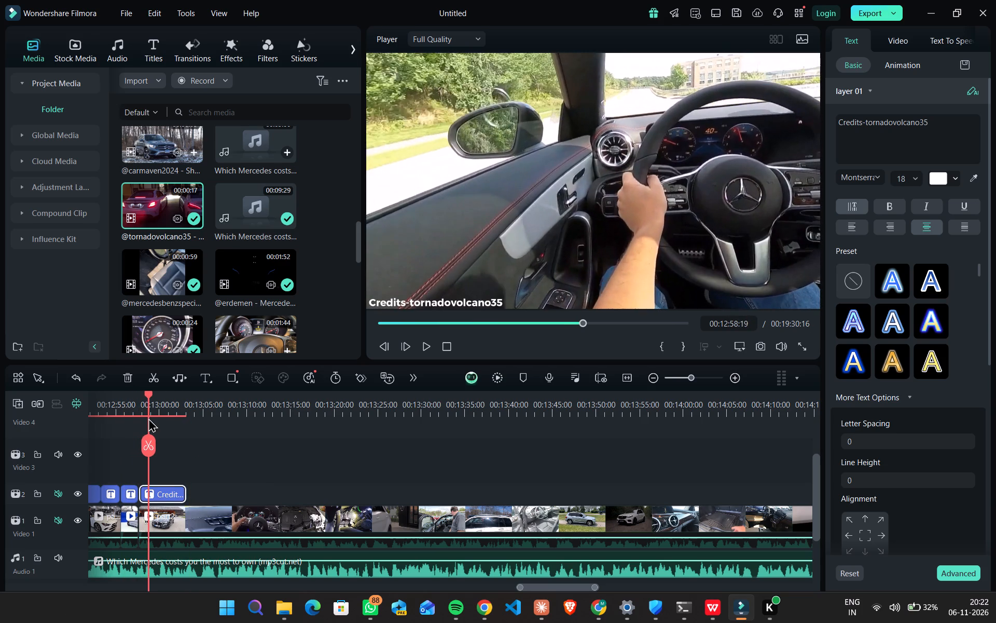
pyautogui.moveTo(148, 418); pyautogui.dragTo(192, 437)
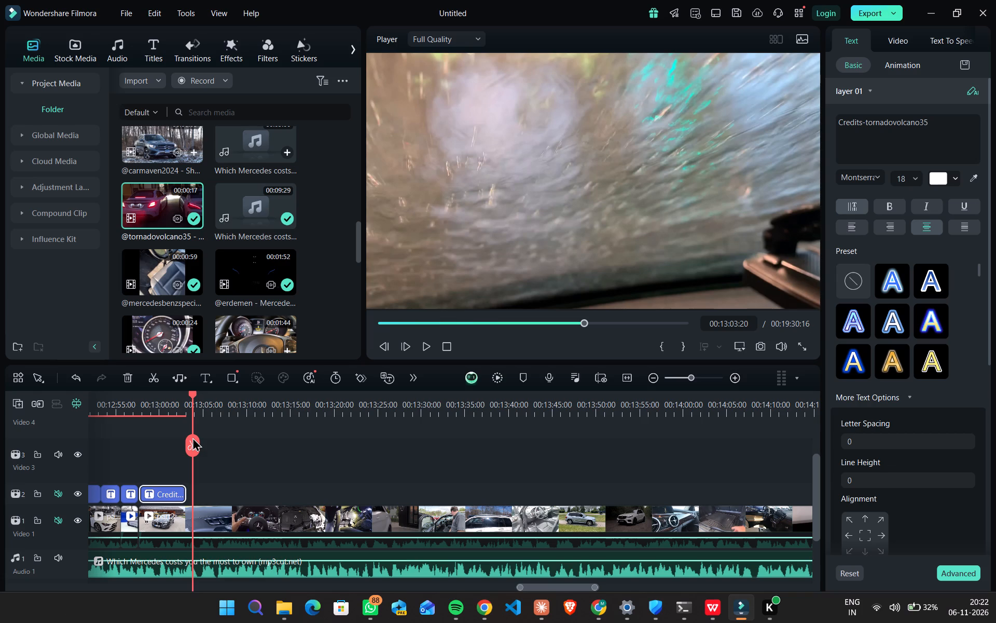
pyautogui.moveTo(192, 437); pyautogui.dragTo(193, 438)
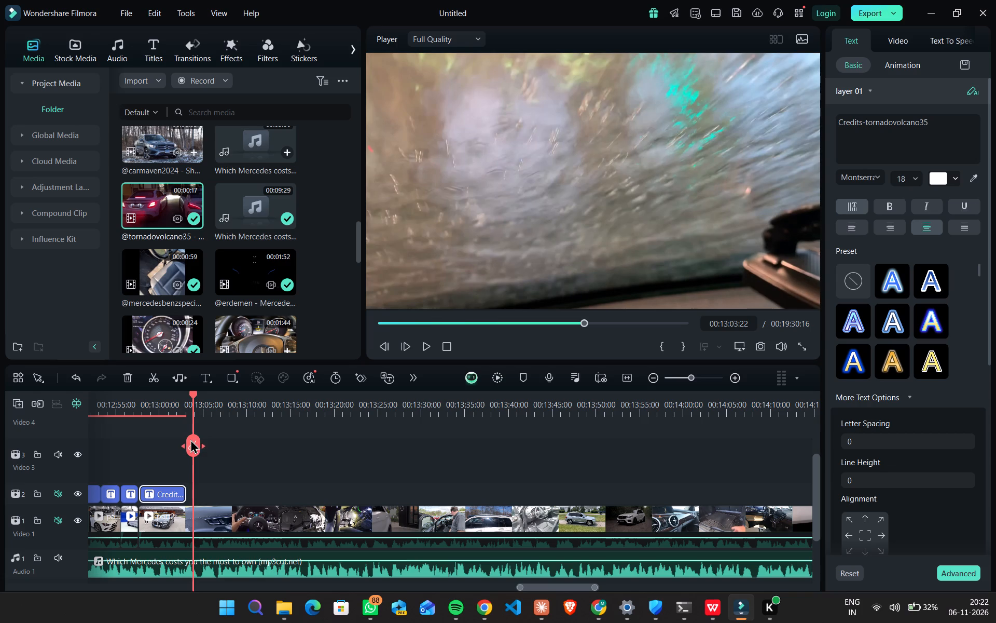
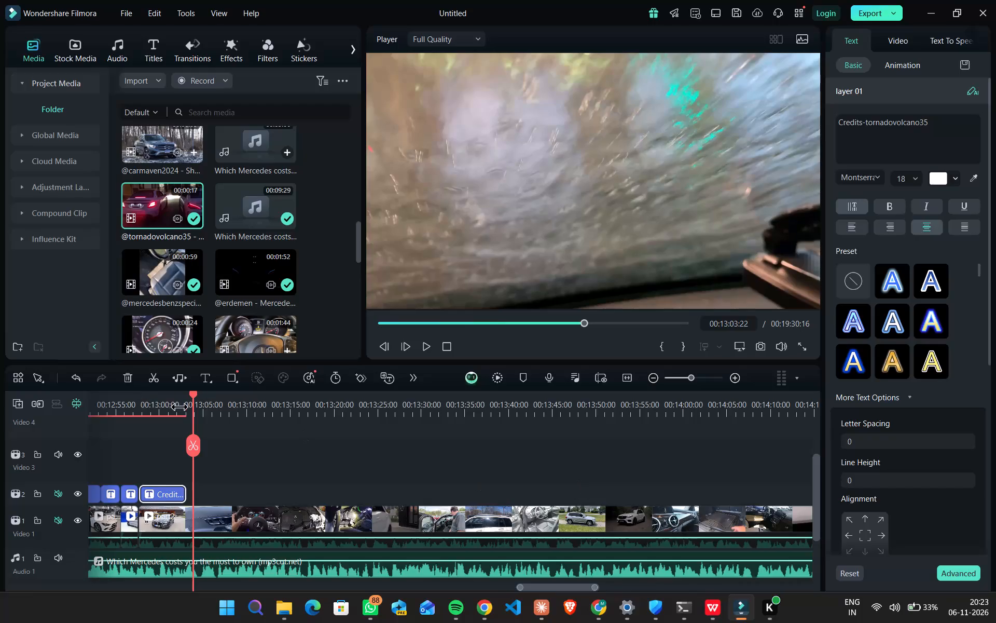
# Compare the shots under the last few titles with the used_segments.csv rows to work out which channel each shot belongs to.
pyautogui.moveTo(192, 394); pyautogui.dragTo(176, 395)
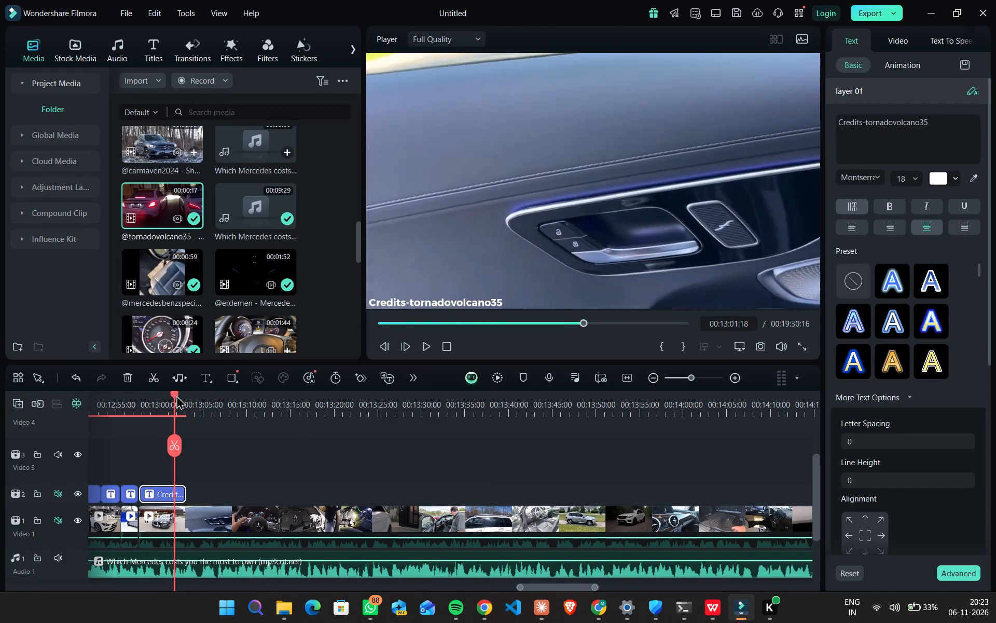
pyautogui.moveTo(176, 395); pyautogui.dragTo(160, 397)
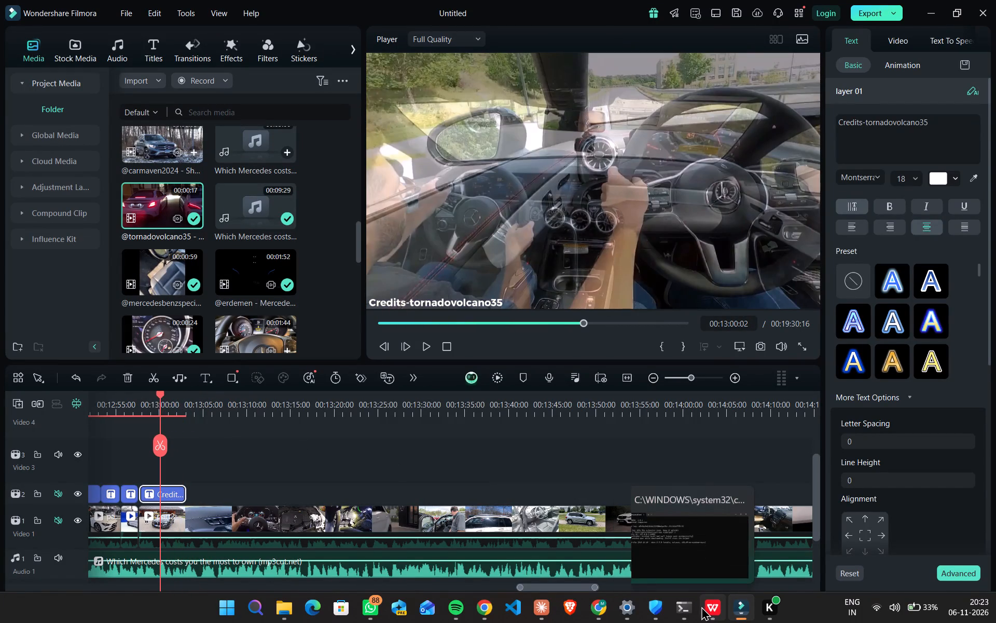
pyautogui.click(704, 606)
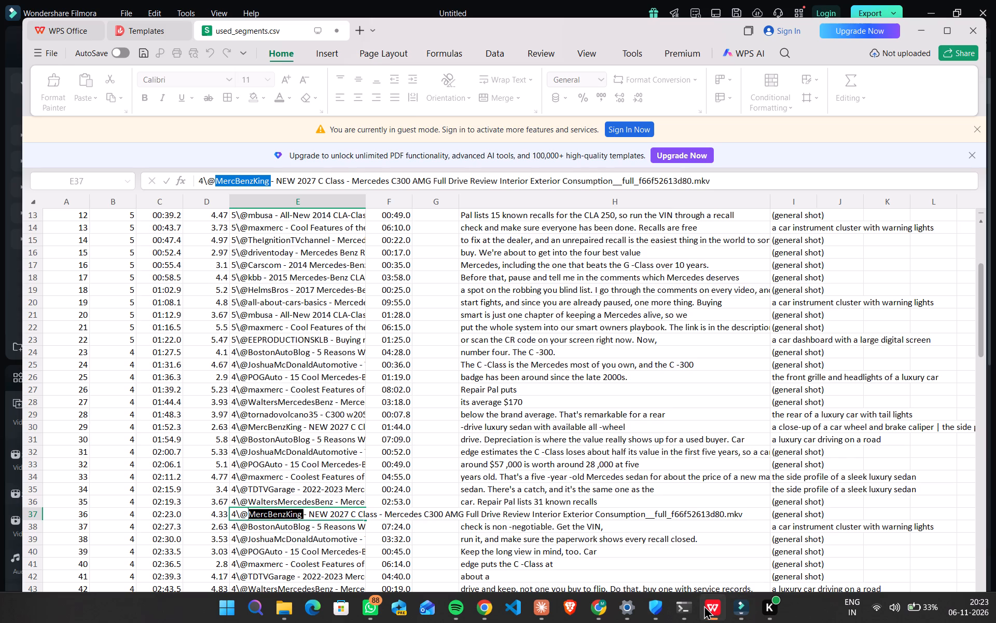
pyautogui.click(704, 605)
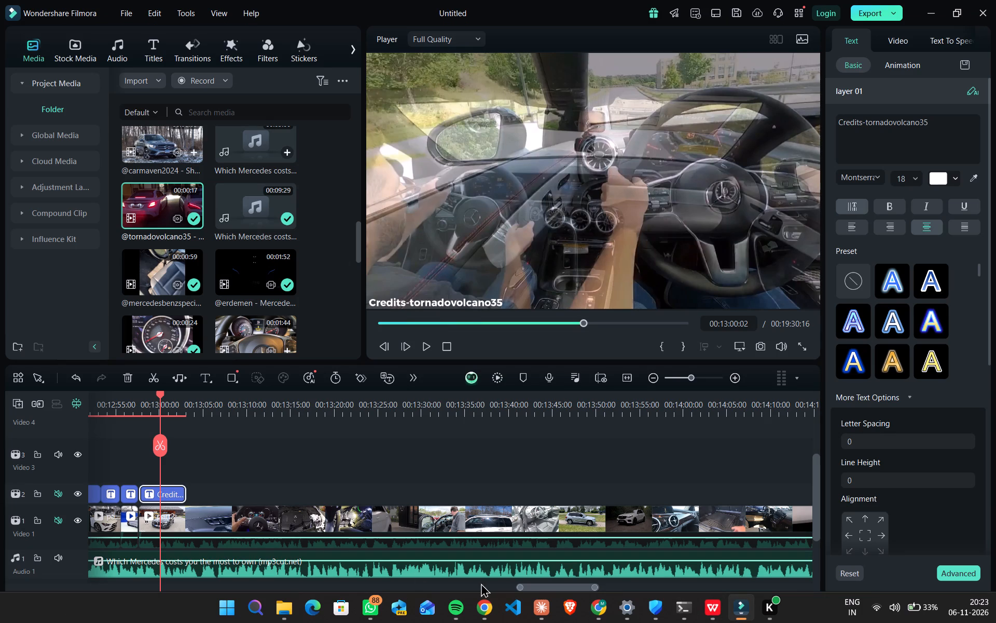
pyautogui.moveTo(159, 398); pyautogui.dragTo(134, 401)
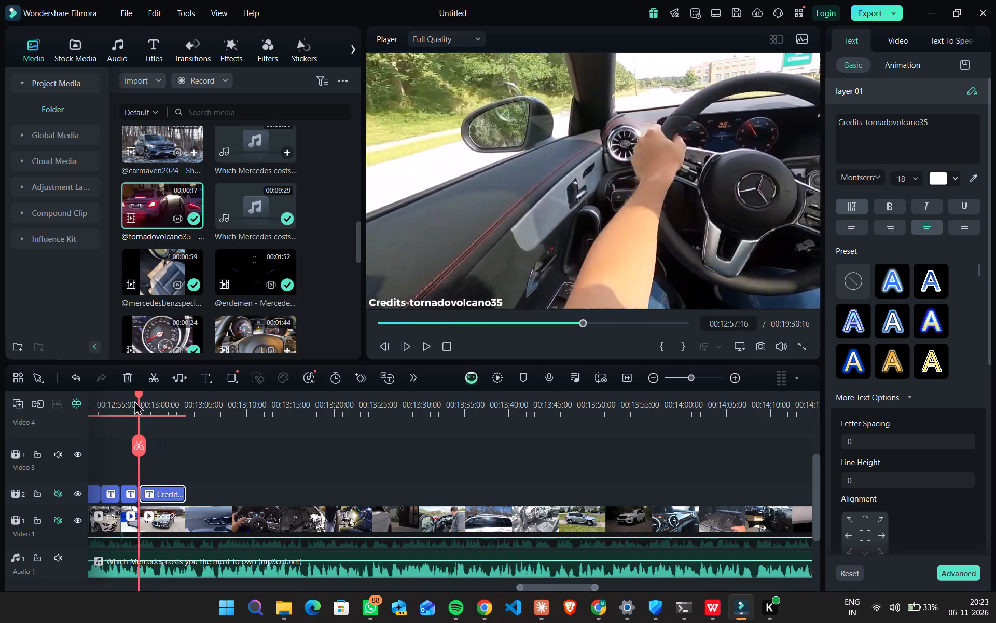
pyautogui.moveTo(134, 401); pyautogui.dragTo(157, 406)
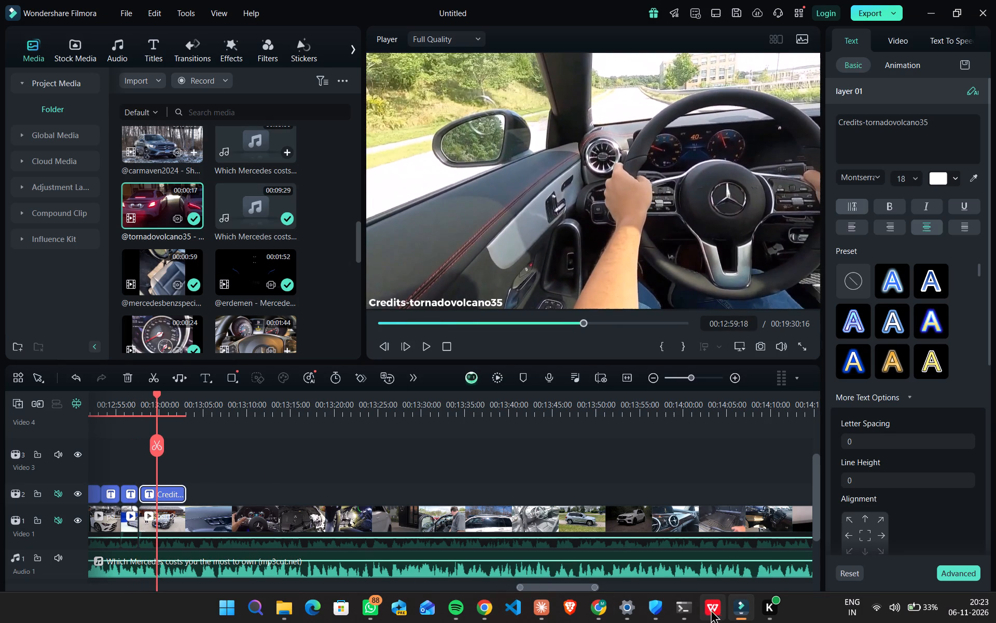
pyautogui.click(722, 610)
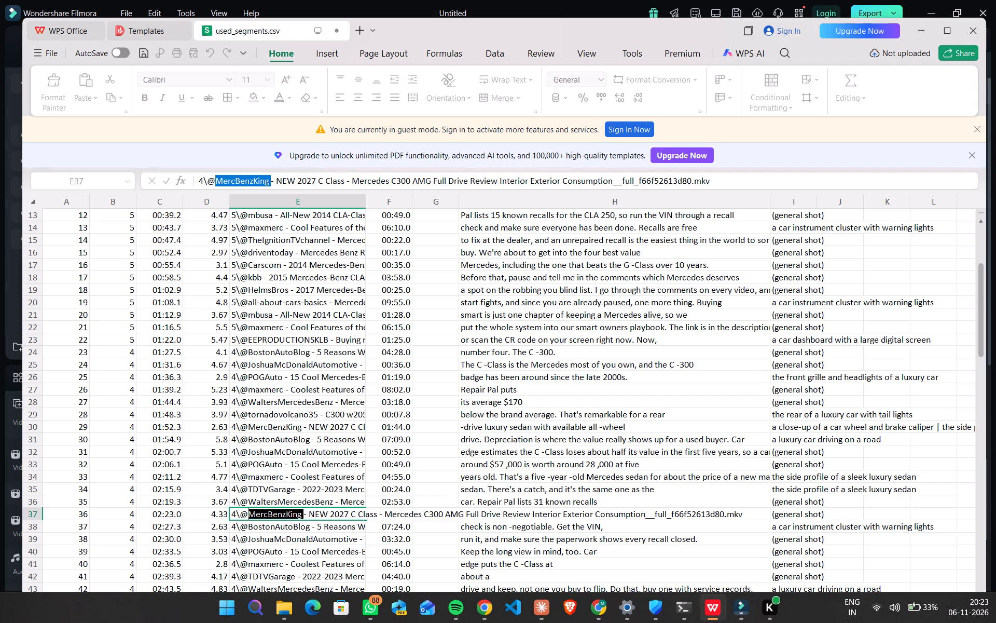
pyautogui.click(297, 437)
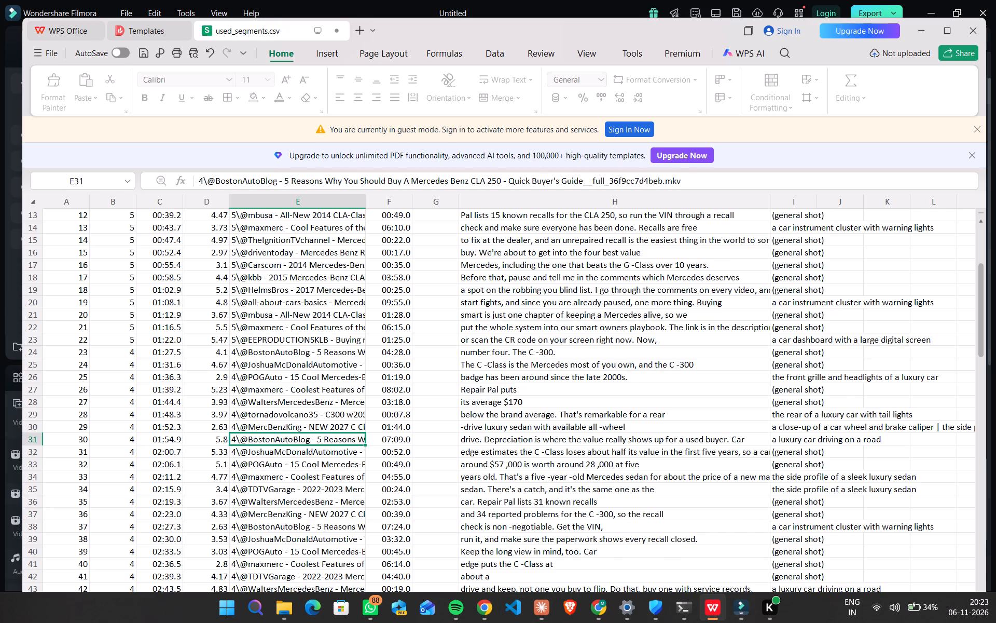
pyautogui.scroll(-2, 299, 549)
pyautogui.click(736, 609)
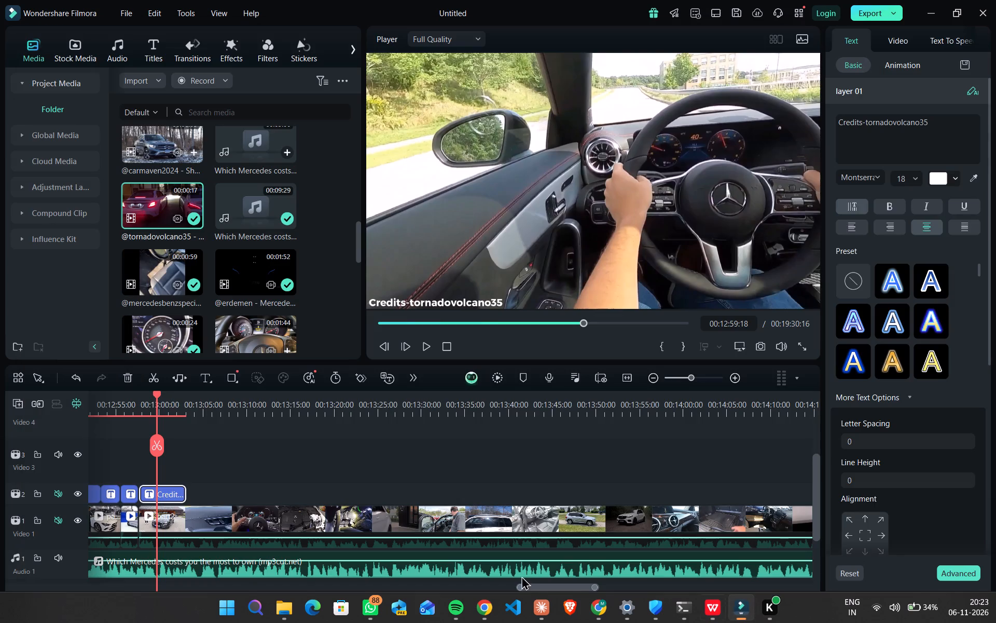
pyautogui.moveTo(150, 396); pyautogui.dragTo(129, 399)
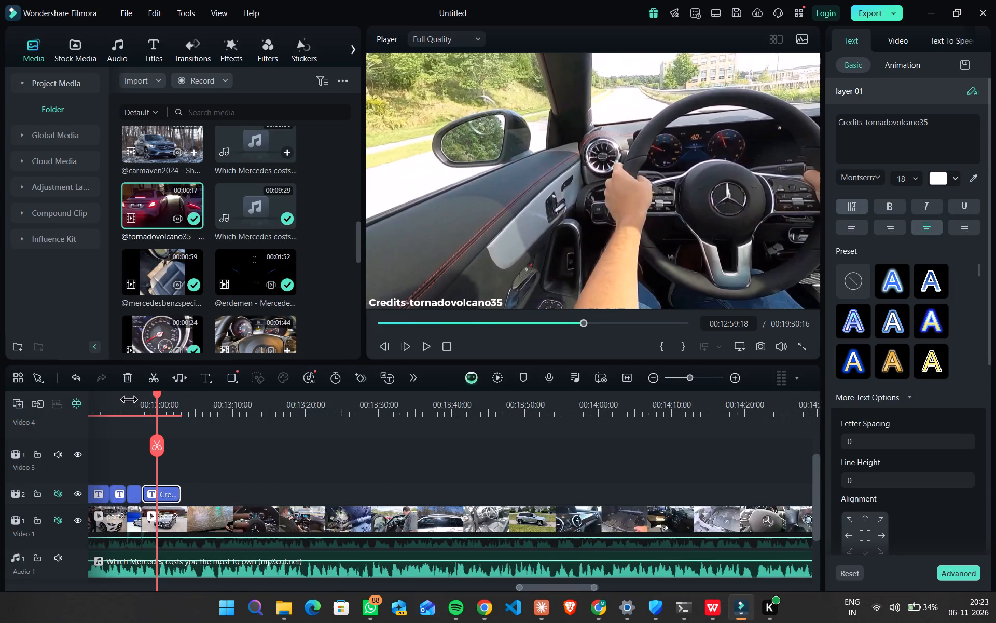
pyautogui.moveTo(129, 399); pyautogui.dragTo(131, 400)
pyautogui.moveTo(153, 397); pyautogui.dragTo(147, 397)
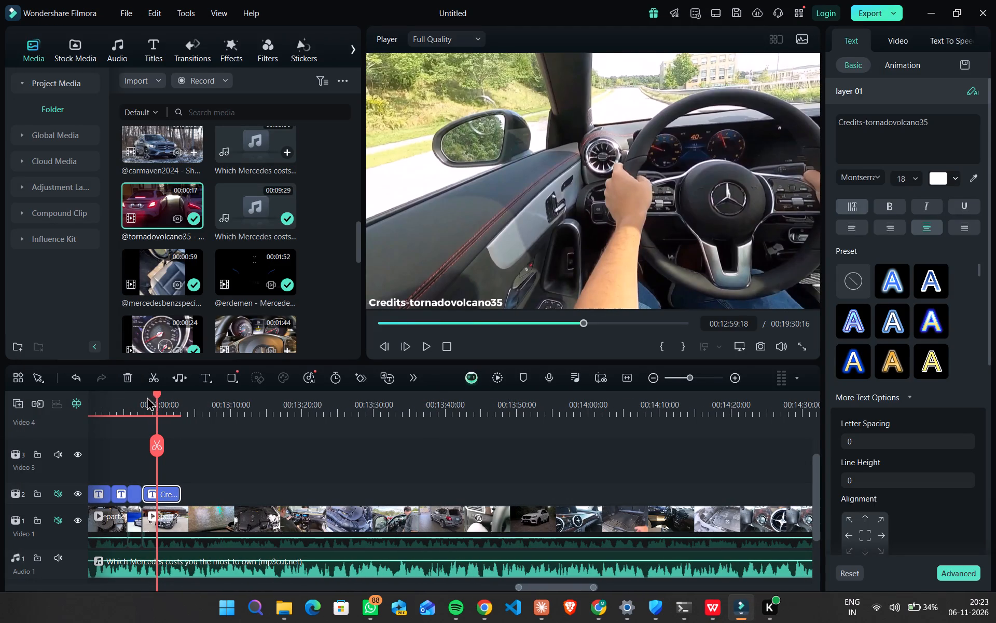
pyautogui.moveTo(147, 397); pyautogui.dragTo(122, 406)
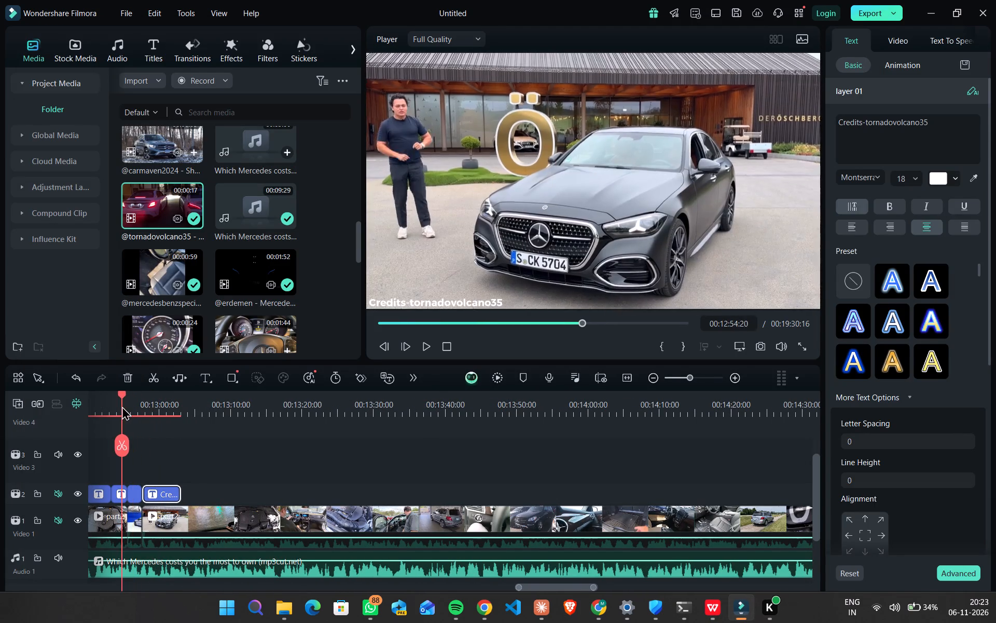
pyautogui.moveTo(122, 406); pyautogui.dragTo(123, 408)
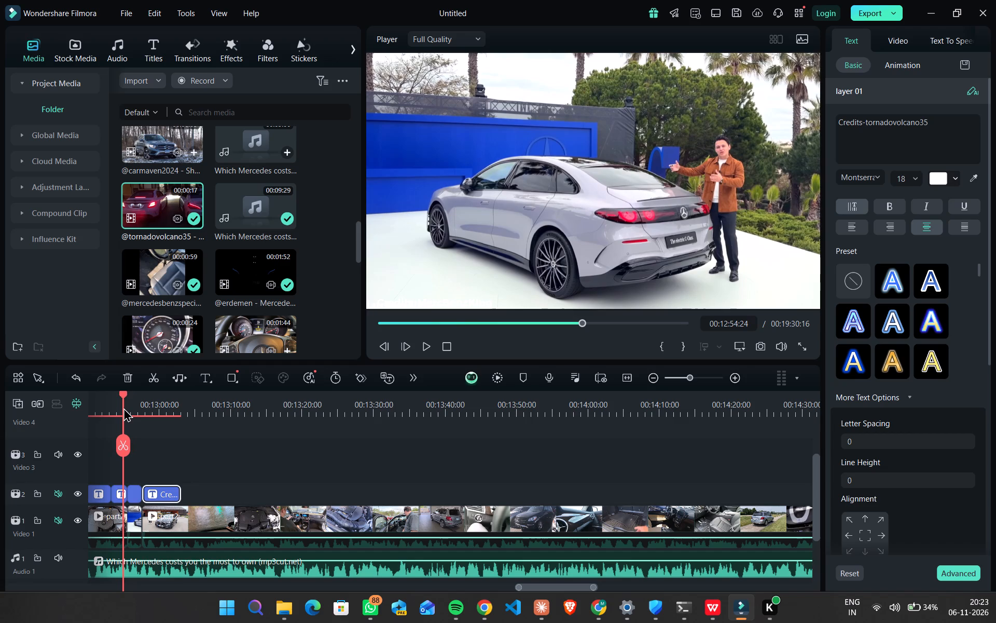
pyautogui.moveTo(123, 408); pyautogui.dragTo(144, 408)
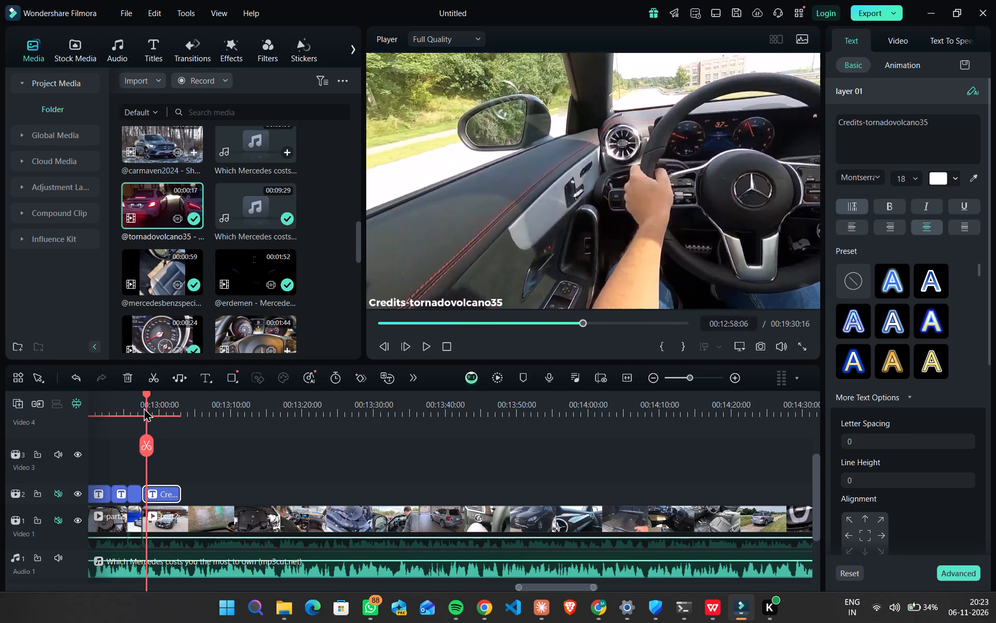
pyautogui.moveTo(144, 408); pyautogui.dragTo(133, 408)
# Change the short title over the dark sedan shot to Credits-BostonAutoBlog, using the channel name from row 38 of used_segments.csv.
pyautogui.click(719, 604)
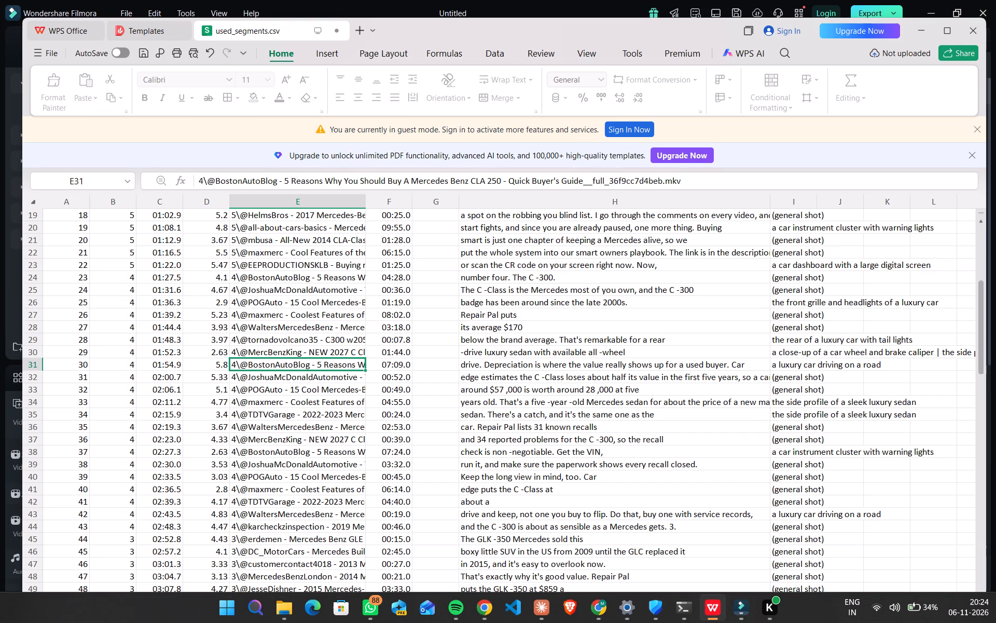
pyautogui.click(295, 440)
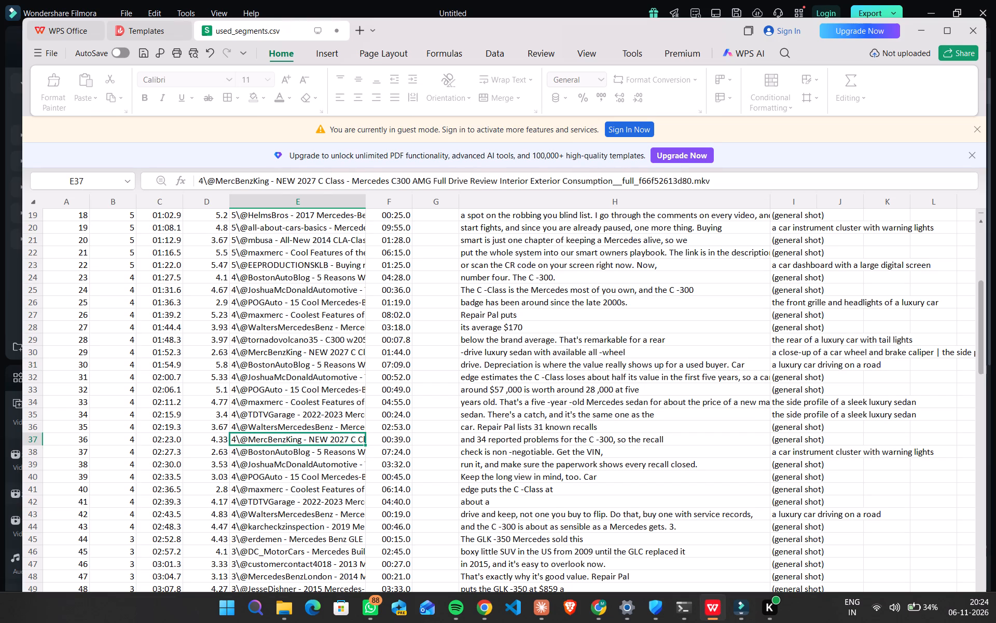
pyautogui.doubleClick(297, 452)
pyautogui.moveTo(310, 450); pyautogui.dragTo(251, 450)
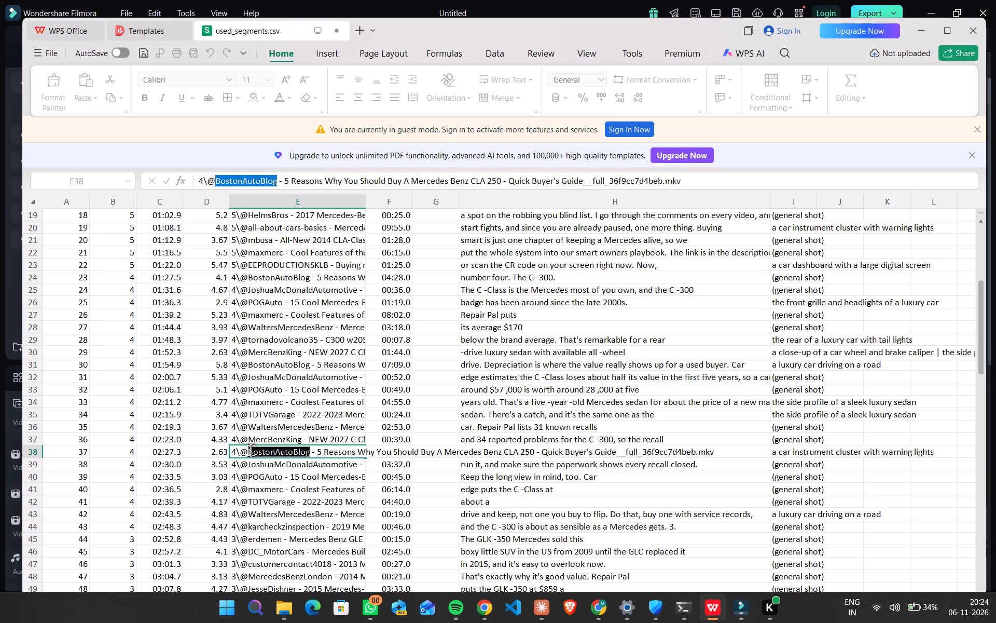
pyautogui.moveTo(251, 450); pyautogui.dragTo(249, 450)
pyautogui.hotkey('ctrl', 'c')
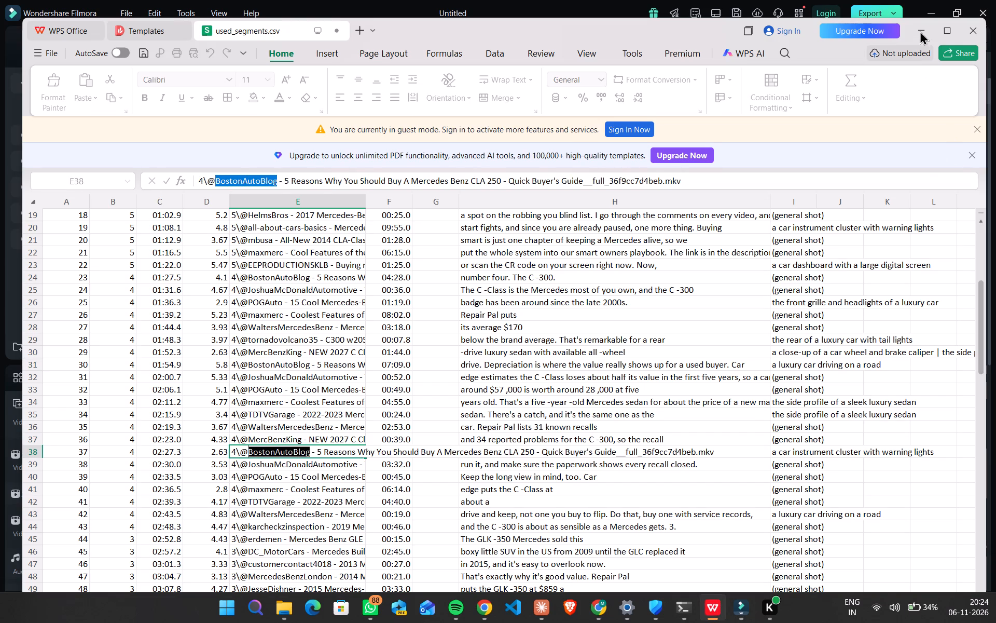
pyautogui.click(923, 28)
pyautogui.click(489, 296)
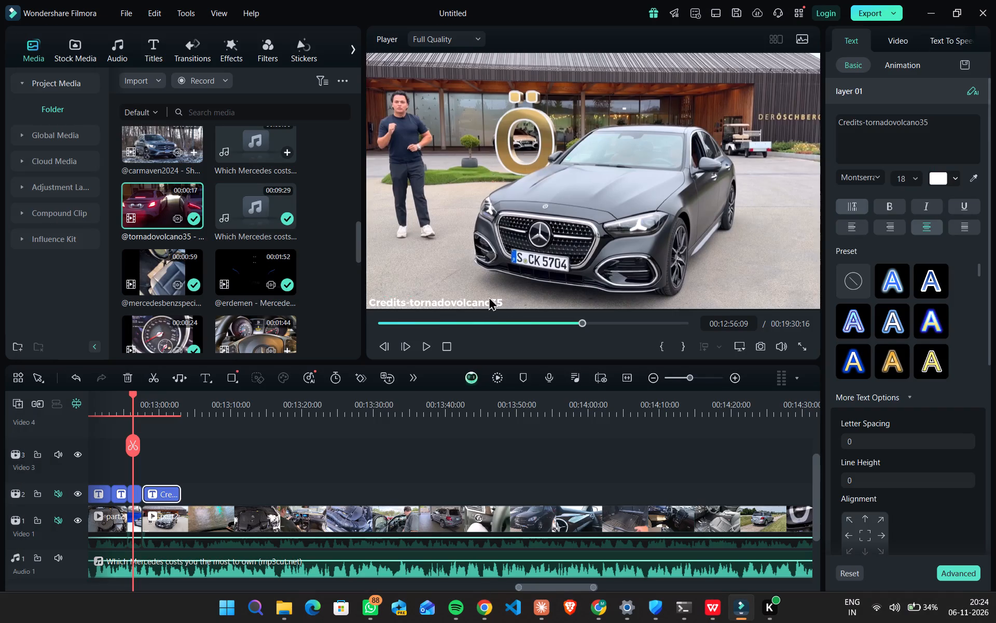
pyautogui.moveTo(949, 122); pyautogui.dragTo(868, 121)
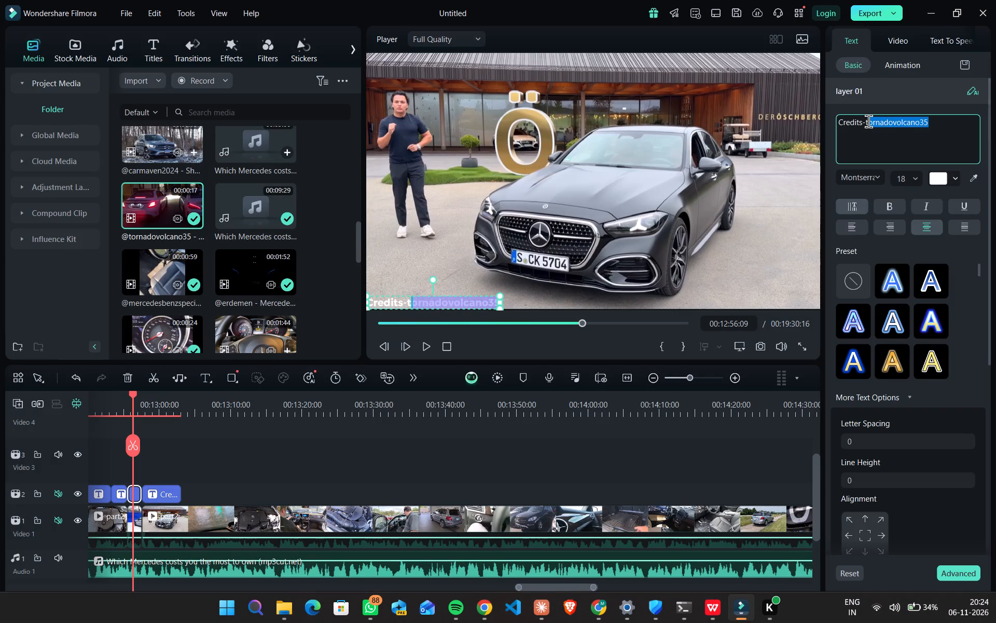
pyautogui.moveTo(868, 121); pyautogui.dragTo(866, 122)
pyautogui.hotkey('ctrl', 'v')
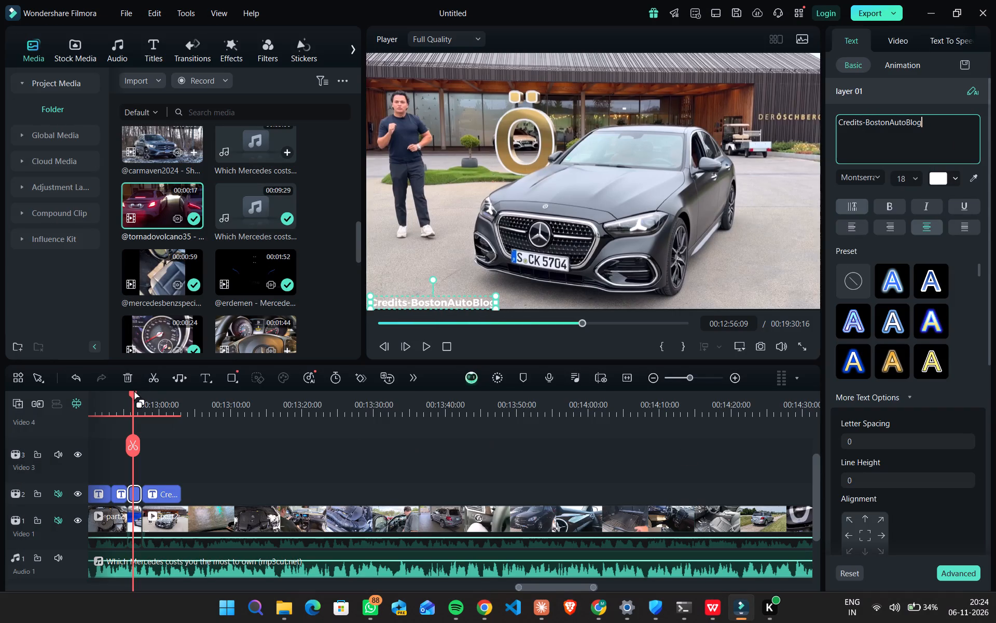
# Change the last title, over the driving shot, to Credits-JoshuaMcDonaldAutomotive, using the channel name from row 39 of used_segments.csv.
pyautogui.moveTo(133, 390); pyautogui.dragTo(145, 390)
pyautogui.moveTo(132, 396); pyautogui.dragTo(147, 400)
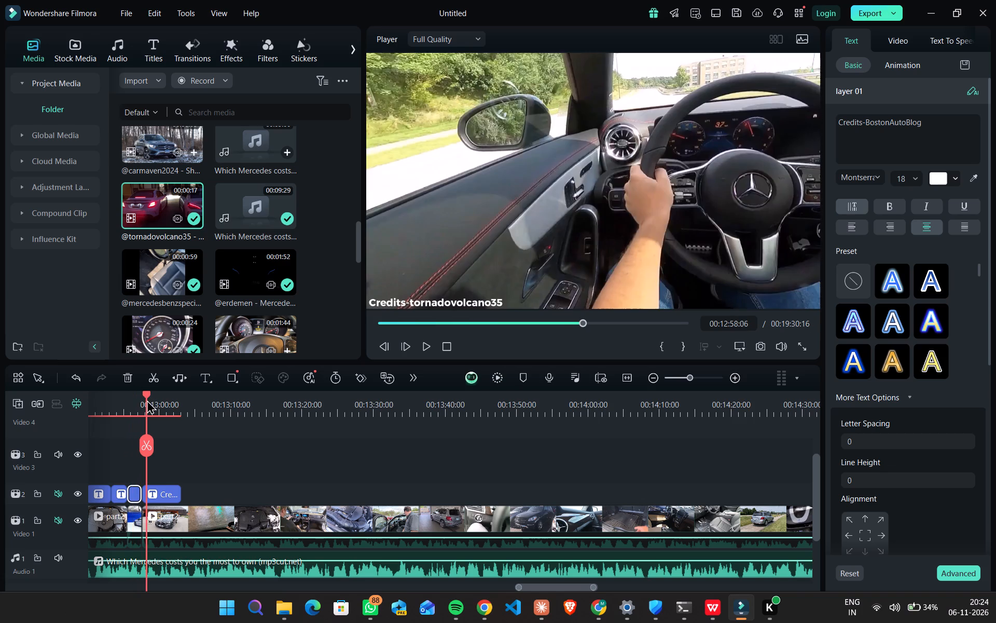
pyautogui.moveTo(147, 400); pyautogui.dragTo(154, 401)
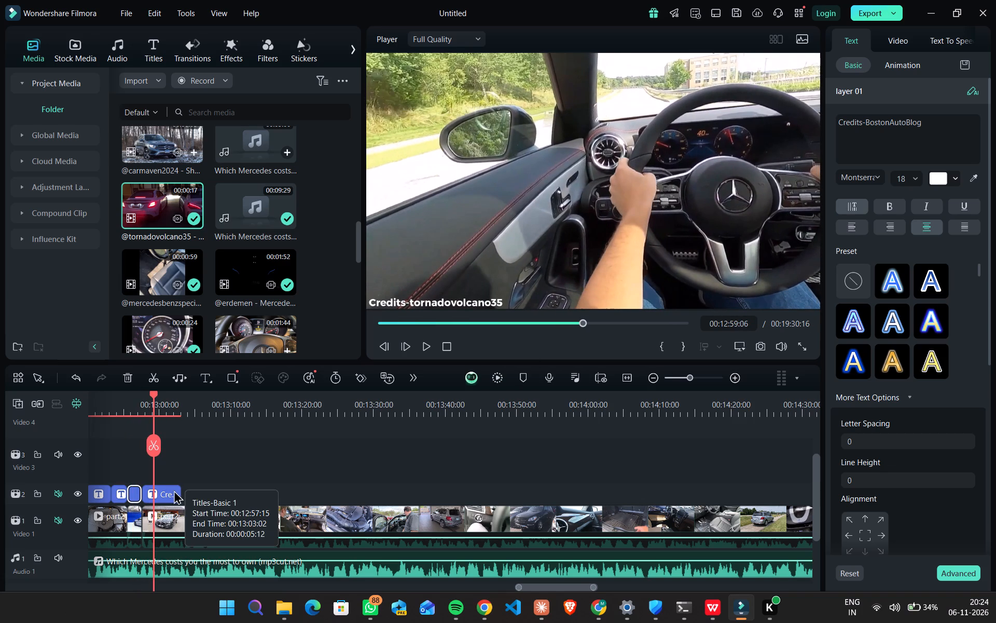
pyautogui.click(172, 492)
pyautogui.moveTo(930, 128); pyautogui.dragTo(886, 125)
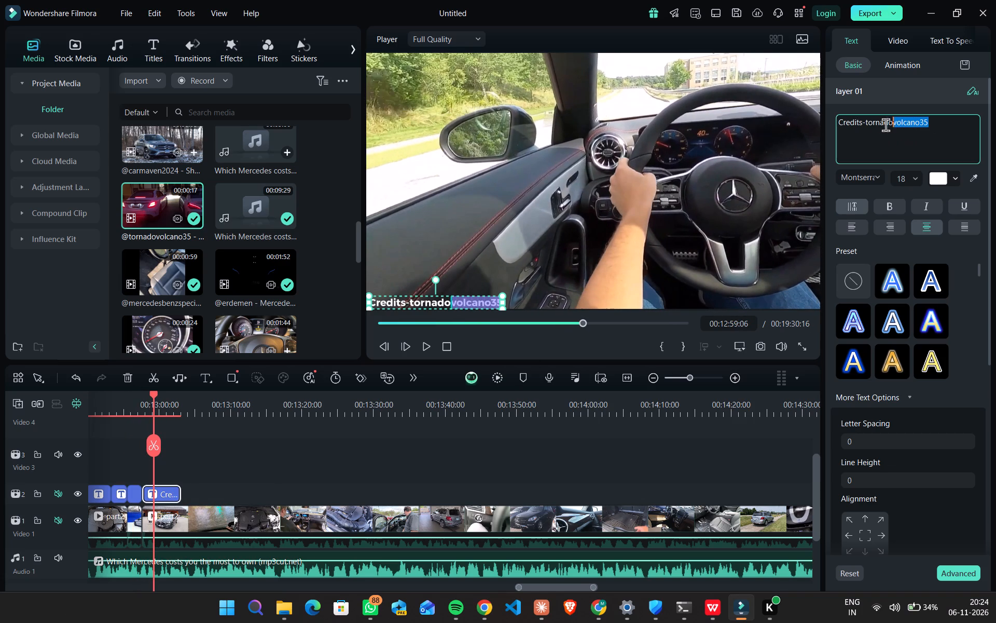
pyautogui.moveTo(886, 125); pyautogui.dragTo(867, 125)
pyautogui.press('BackSpace')
pyautogui.press('BackSpace')
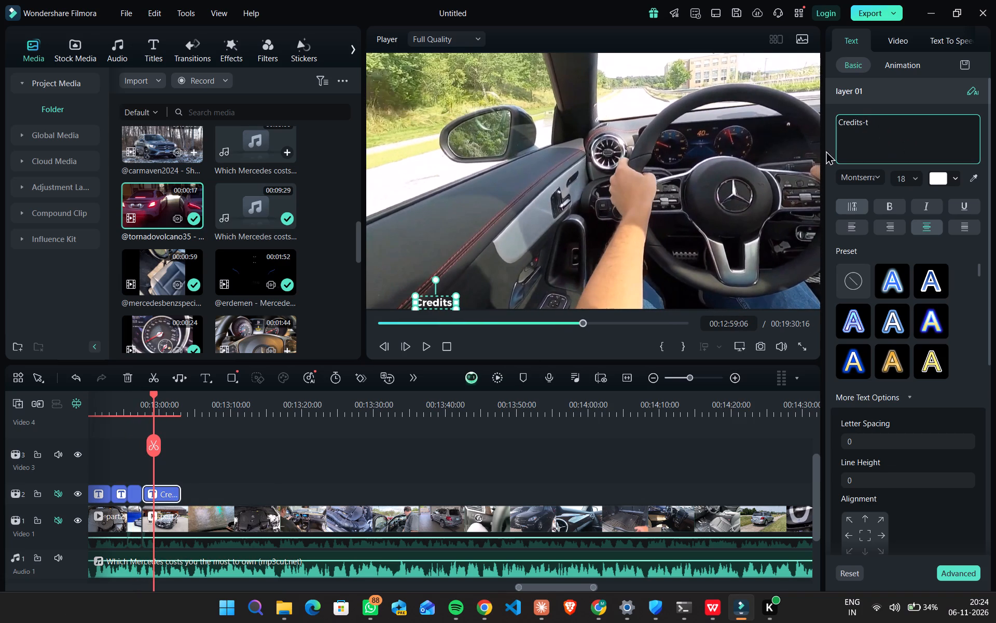
pyautogui.click(717, 609)
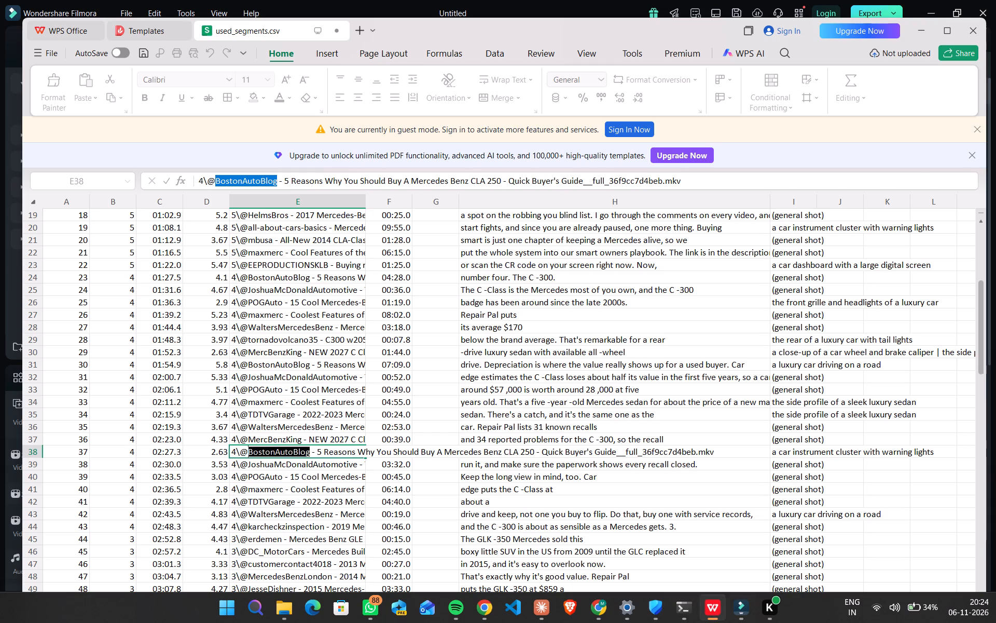
pyautogui.doubleClick(293, 468)
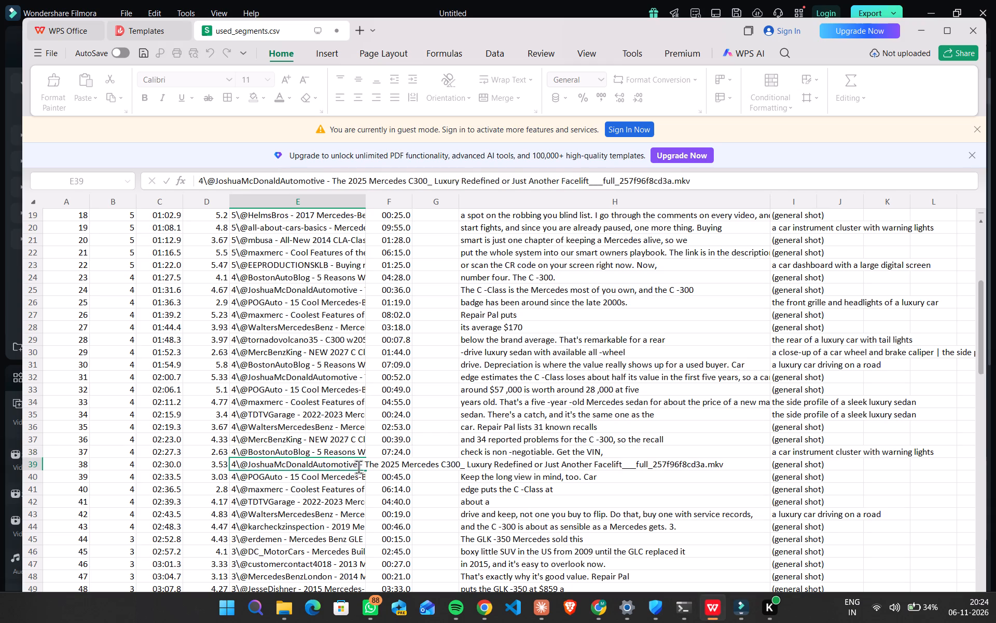
pyautogui.moveTo(359, 465); pyautogui.dragTo(251, 473)
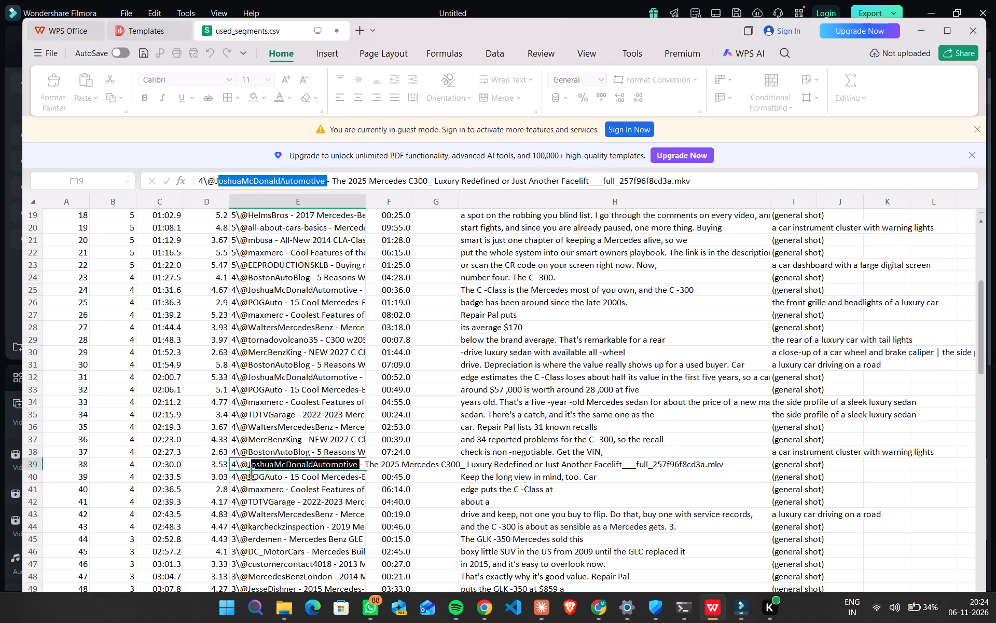
pyautogui.moveTo(251, 473); pyautogui.dragTo(248, 472)
pyautogui.hotkey('ctrl', 'c')
pyautogui.click(922, 25)
pyautogui.hotkey('ctrl', 'v')
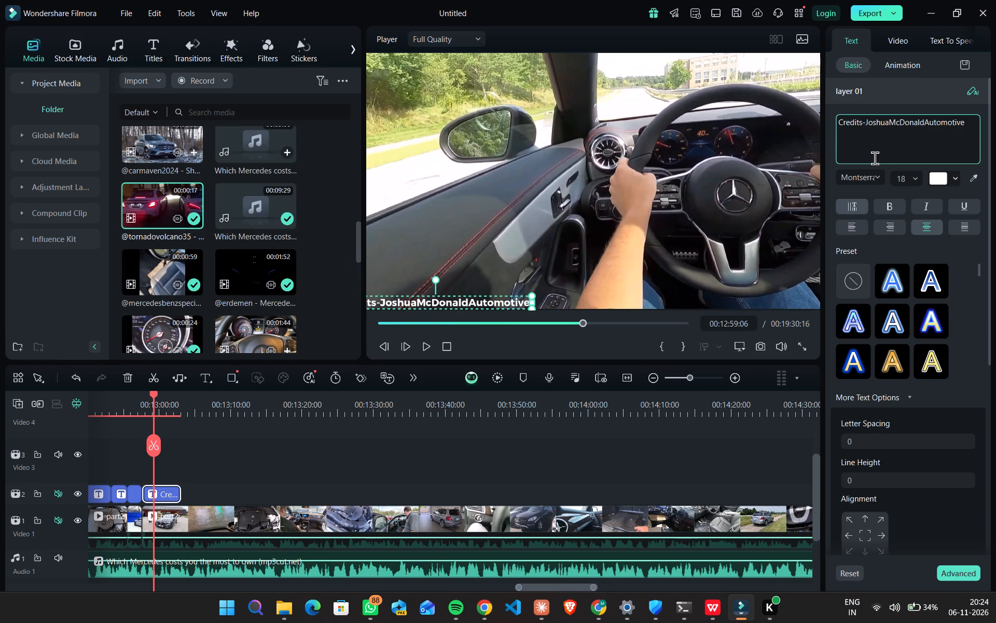
# Set the last title's horizontal position to -726.51 px so the whole credit fits inside the frame.
pyautogui.scroll(-7, 936, 532)
pyautogui.click(874, 461)
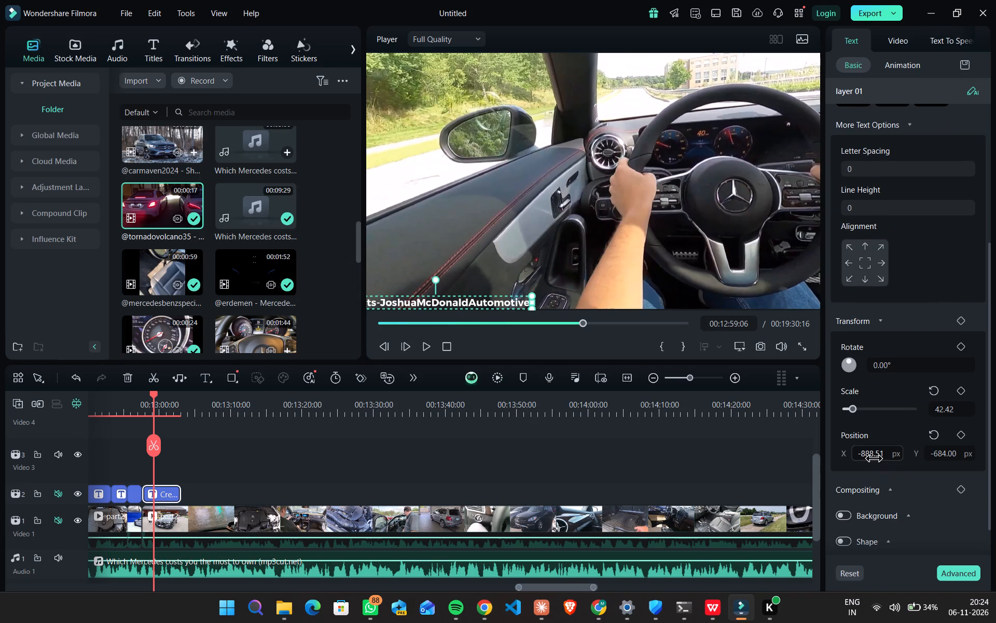
pyautogui.click(874, 457)
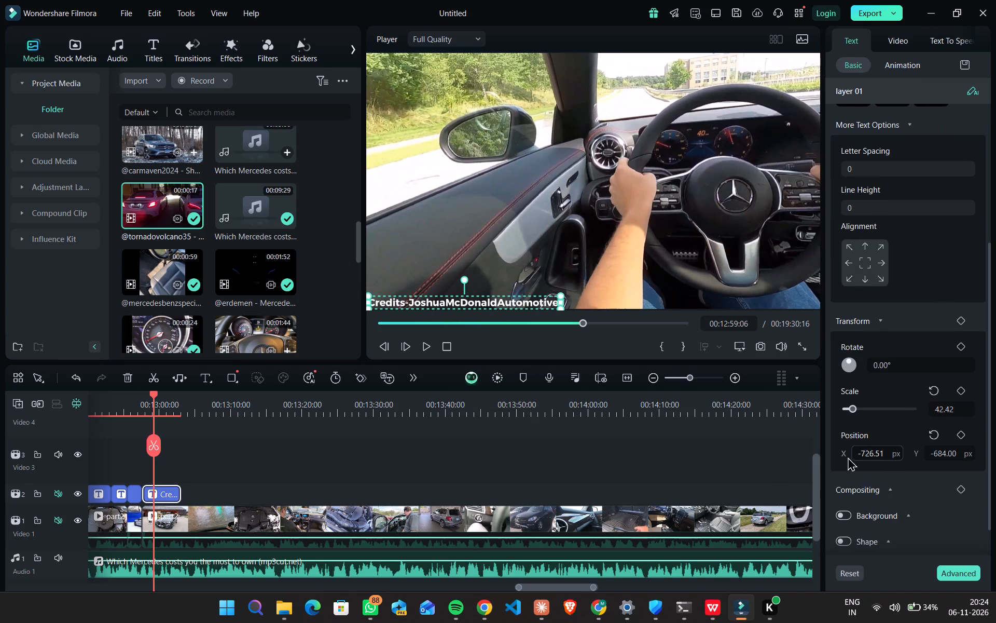
# Play the footage beneath the last title to check where the driving shot changes to the door-panel shot.
pyautogui.click(423, 349)
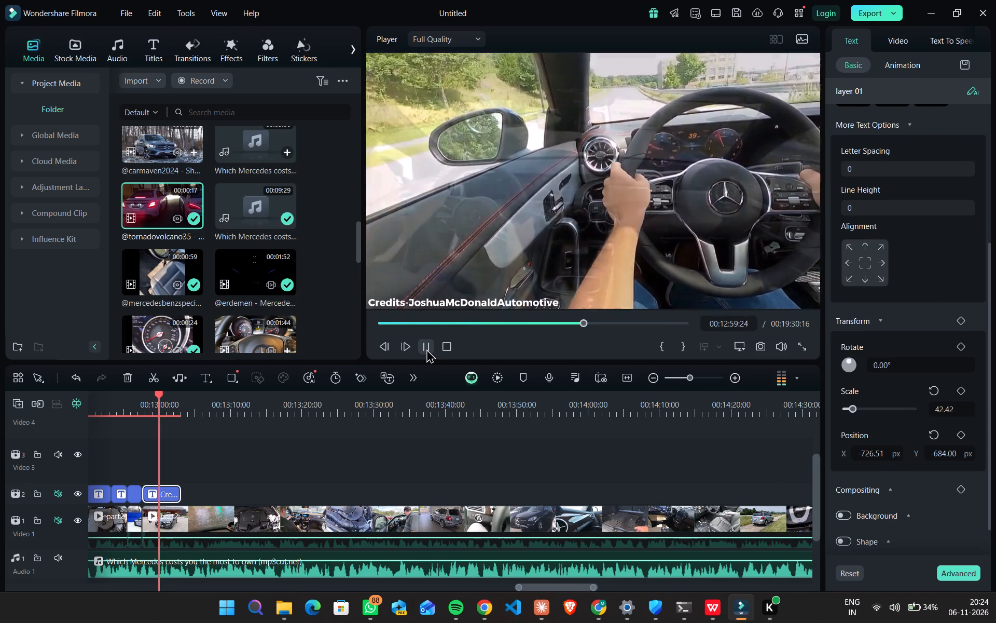
pyautogui.click(427, 349)
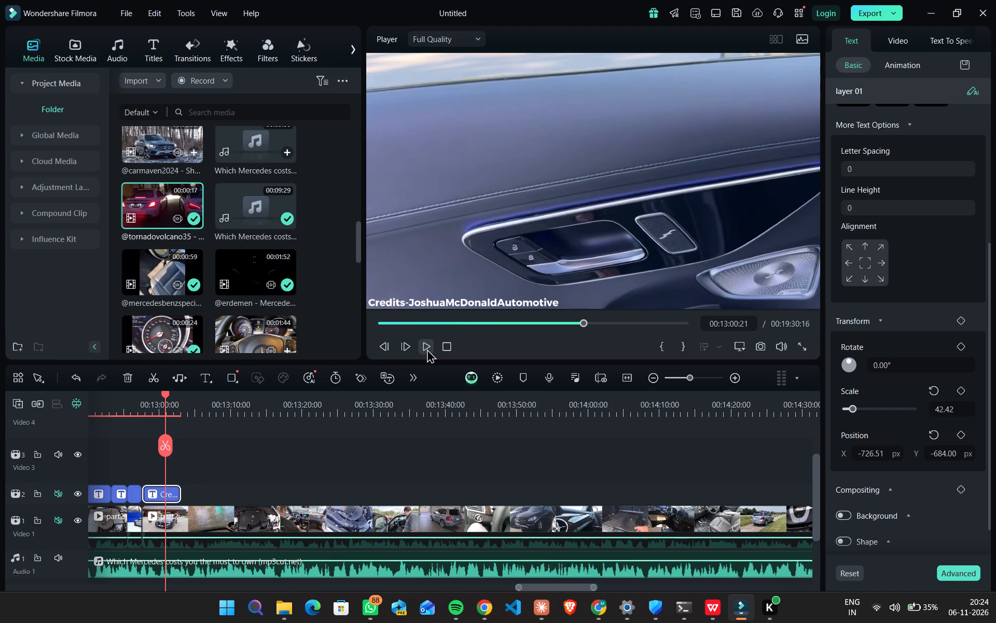
pyautogui.click(427, 349)
pyautogui.click(427, 349)
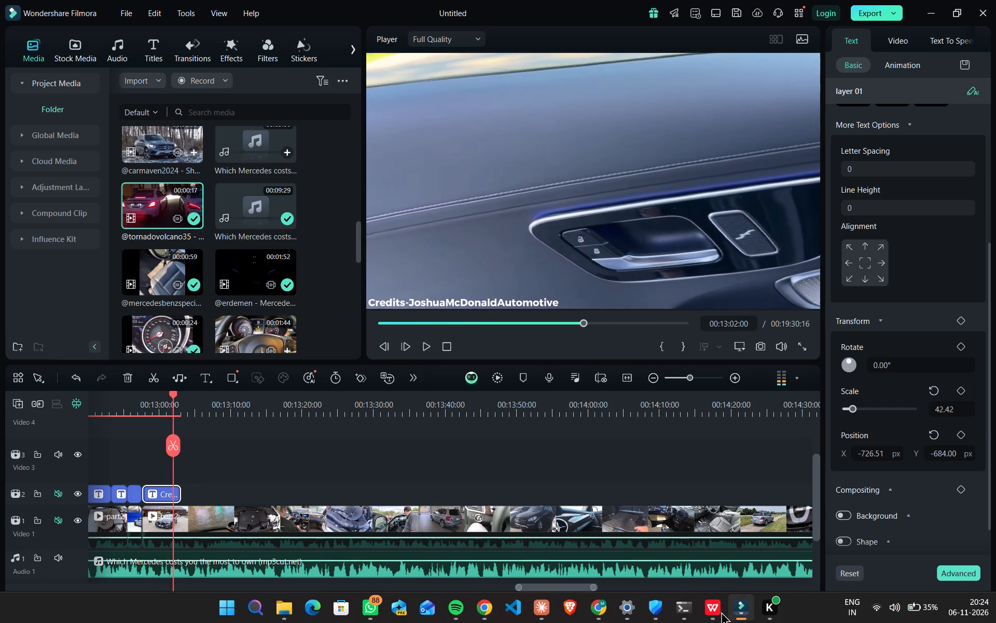
# Check the narration rows in used_segments.csv and the following footage, and extend the Credits-JoshuaMcDonaldAutomotive title to the end of the door-panel shot, about 00:13:04.
pyautogui.click(709, 609)
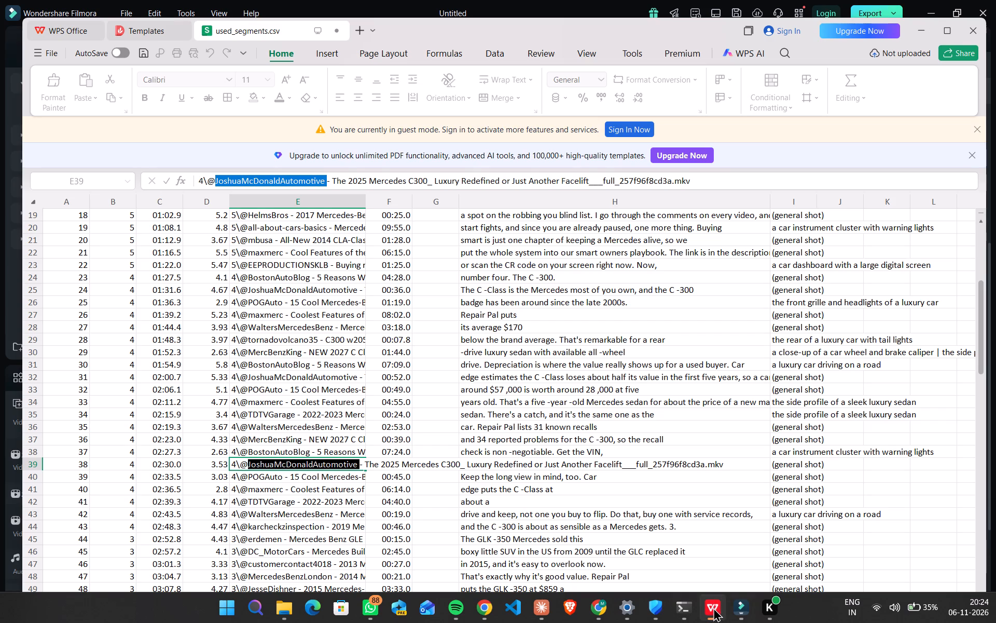
pyautogui.click(589, 481)
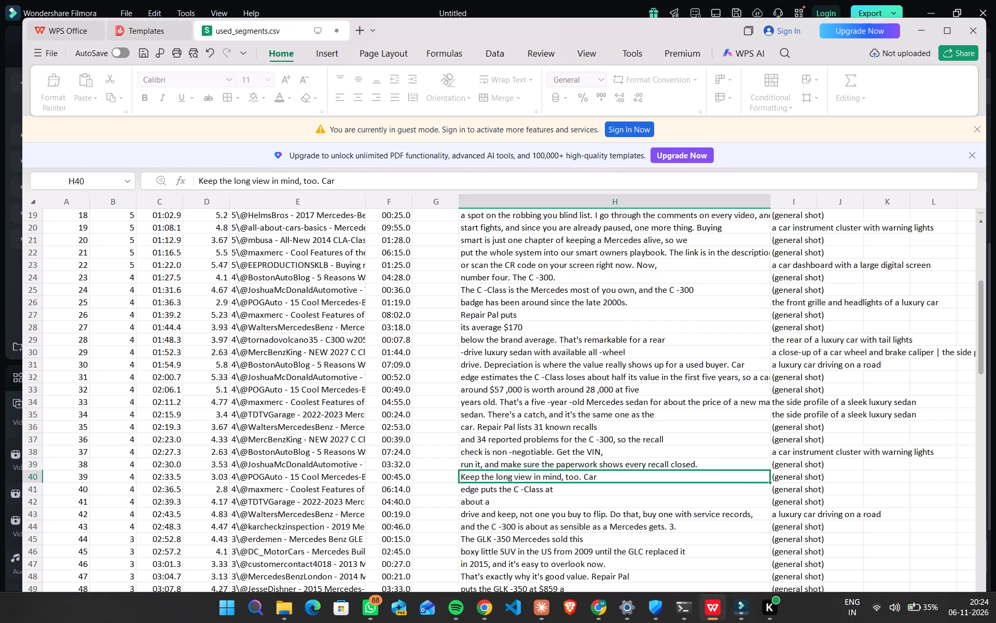
pyautogui.click(915, 32)
pyautogui.click(427, 341)
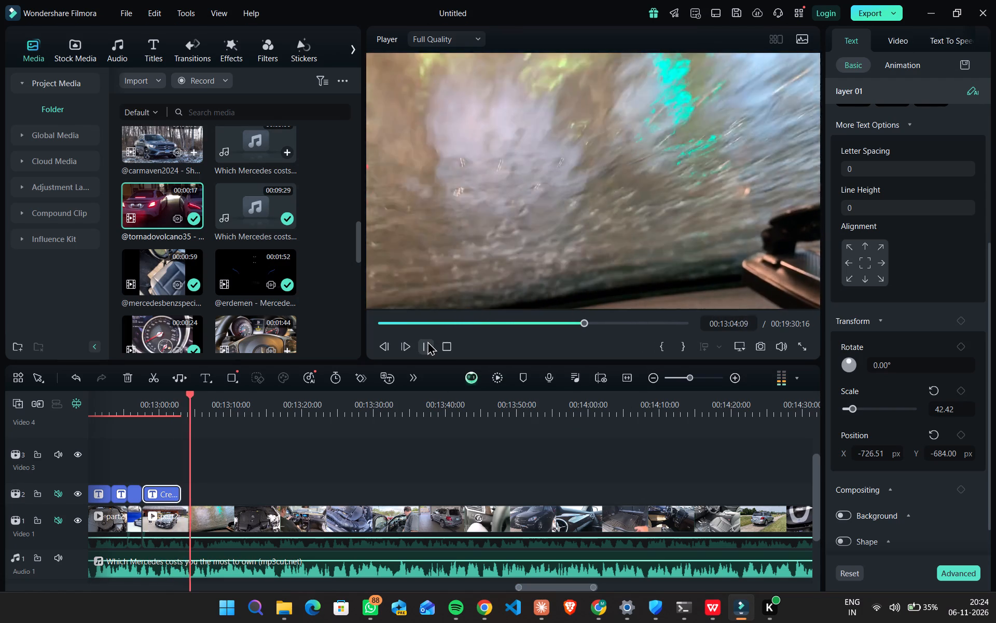
pyautogui.click(427, 341)
pyautogui.click(427, 341)
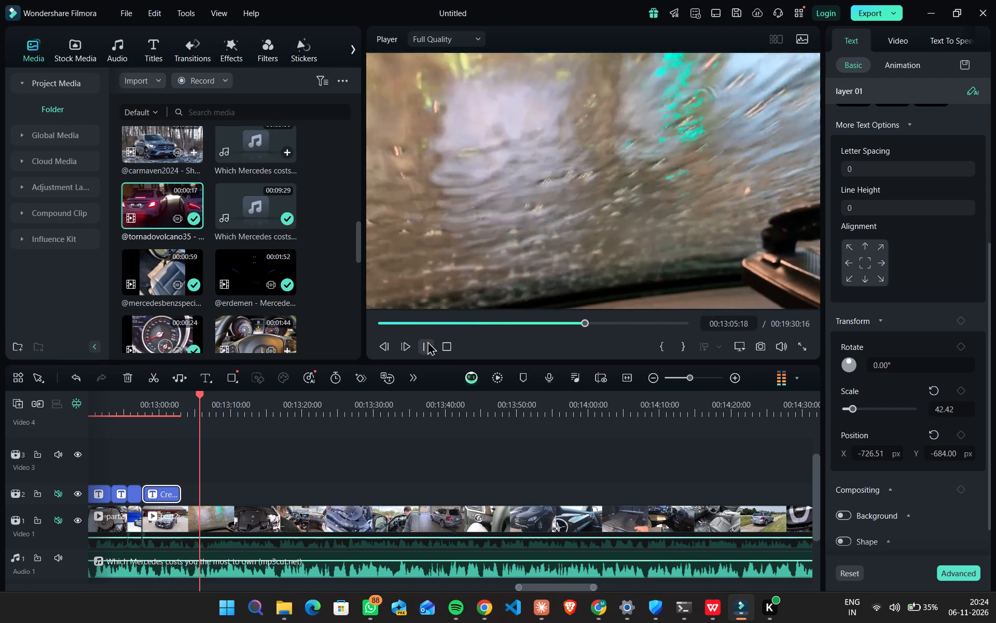
pyautogui.click(427, 341)
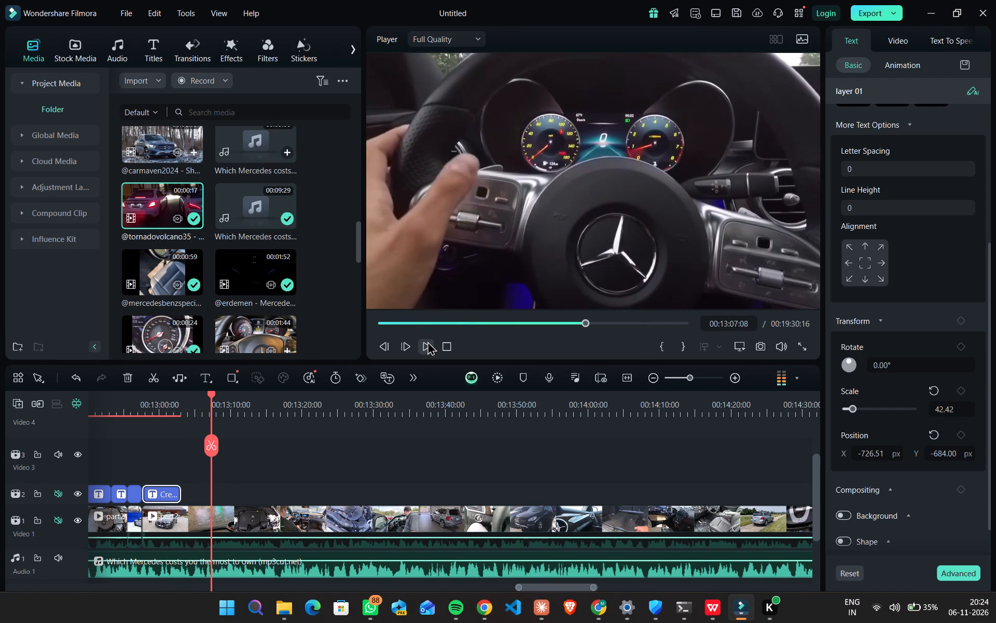
pyautogui.moveTo(212, 399); pyautogui.dragTo(157, 416)
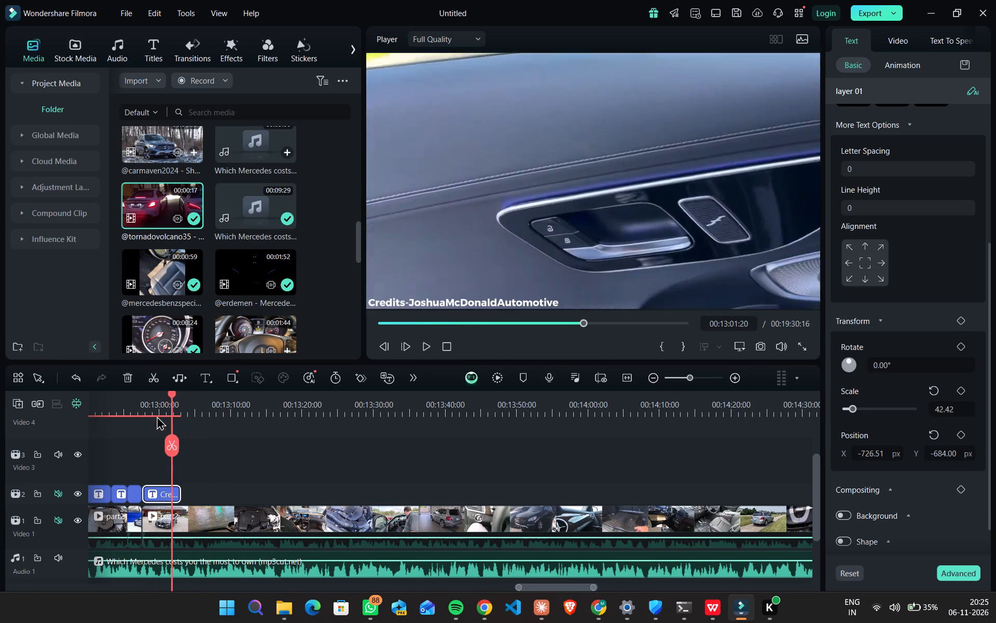
pyautogui.moveTo(157, 416); pyautogui.dragTo(140, 422)
pyautogui.moveTo(176, 494); pyautogui.dragTo(186, 494)
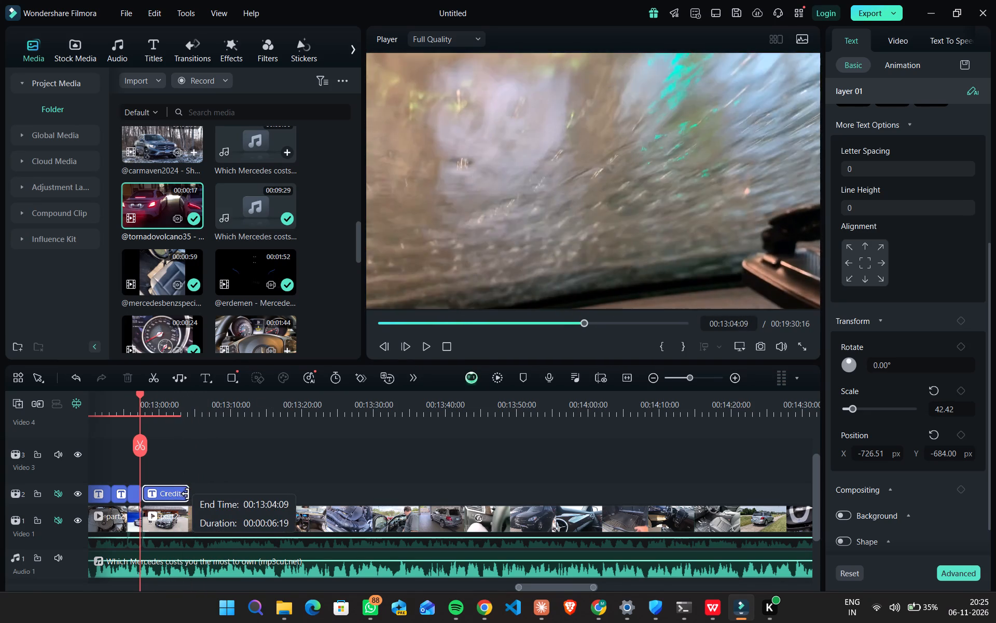
pyautogui.moveTo(186, 494); pyautogui.dragTo(182, 495)
# Paste another copy of the credit title on Video 2, directly after the Credits-JoshuaMcDonaldAutomotive title, over the rain-streaked windshield shot.
pyautogui.moveTo(141, 394); pyautogui.dragTo(190, 409)
pyautogui.hotkey('ctrl', 'v')
pyautogui.moveTo(215, 492); pyautogui.dragTo(197, 491)
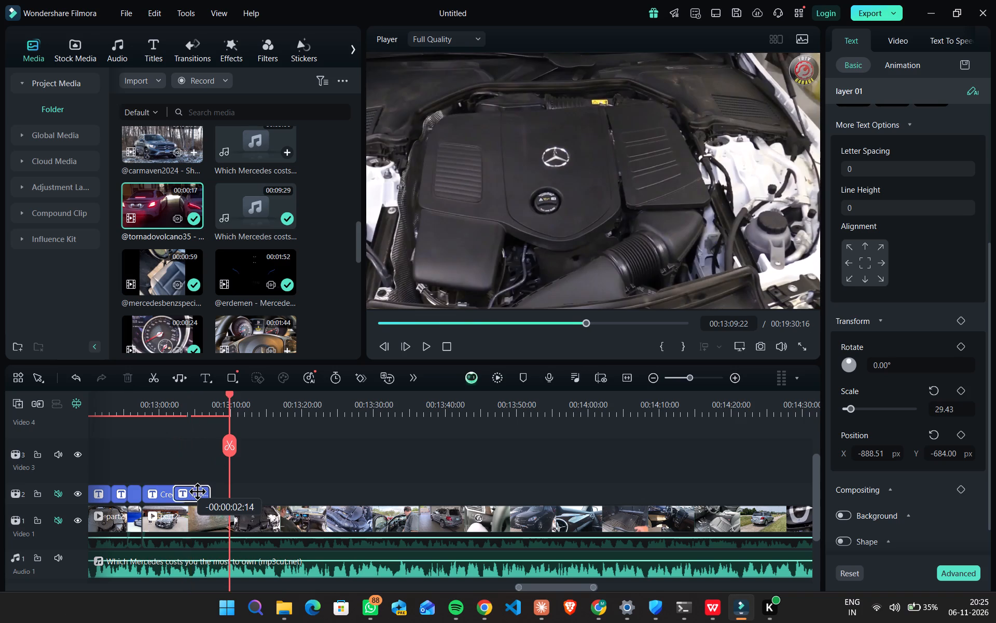
pyautogui.moveTo(197, 491); pyautogui.dragTo(204, 491)
pyautogui.click(171, 406)
pyautogui.moveTo(171, 406); pyautogui.dragTo(185, 414)
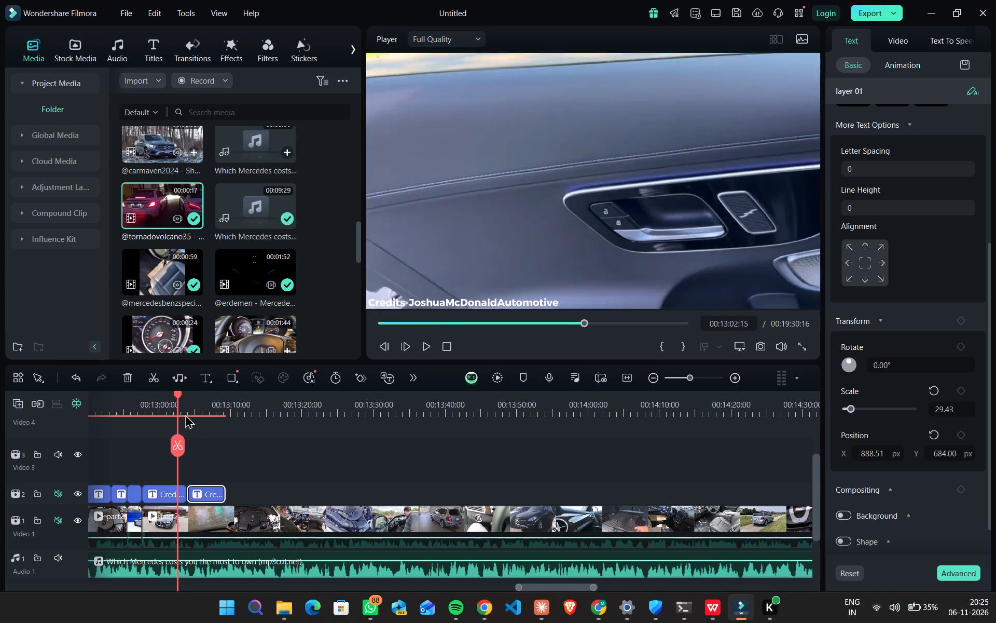
pyautogui.moveTo(185, 414); pyautogui.dragTo(197, 418)
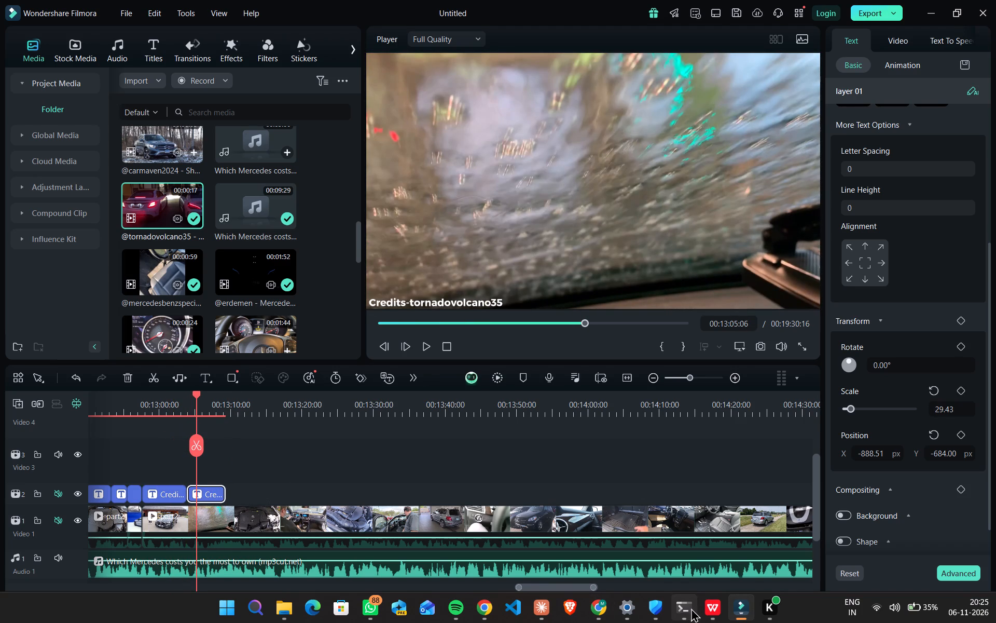
# Change the pasted title to Credits-POGAuto, using the channel name from row 40 of used_segments.csv.
pyautogui.click(703, 607)
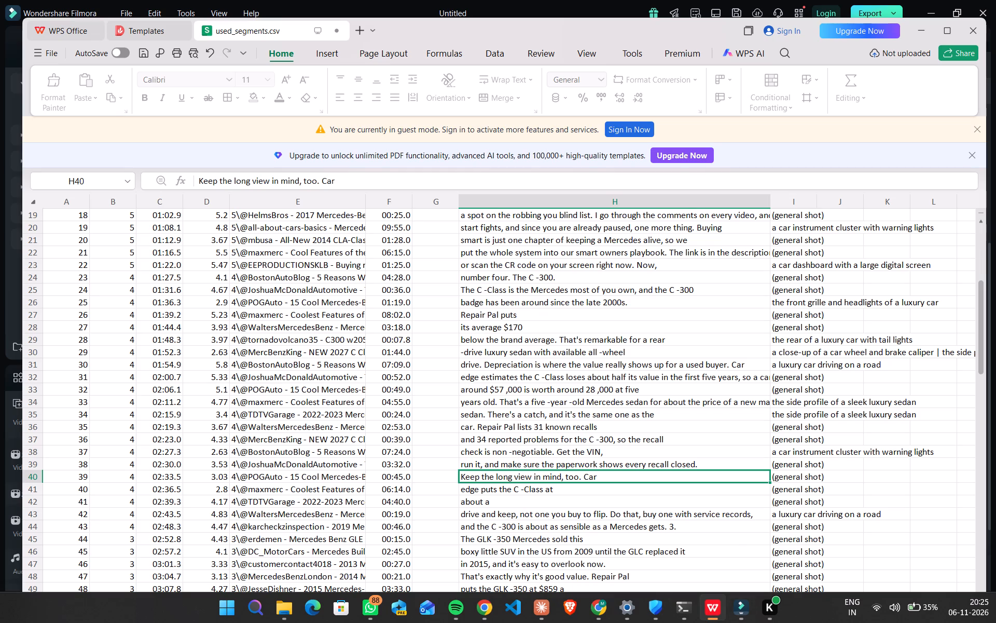
pyautogui.doubleClick(254, 478)
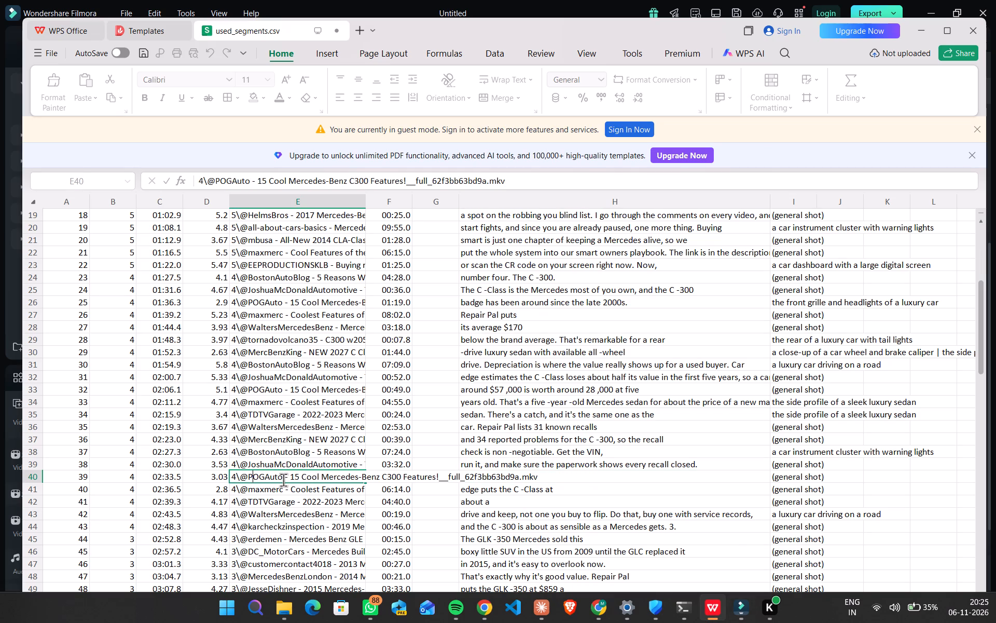
pyautogui.moveTo(283, 480); pyautogui.dragTo(247, 481)
pyautogui.hotkey('ctrl', 'c')
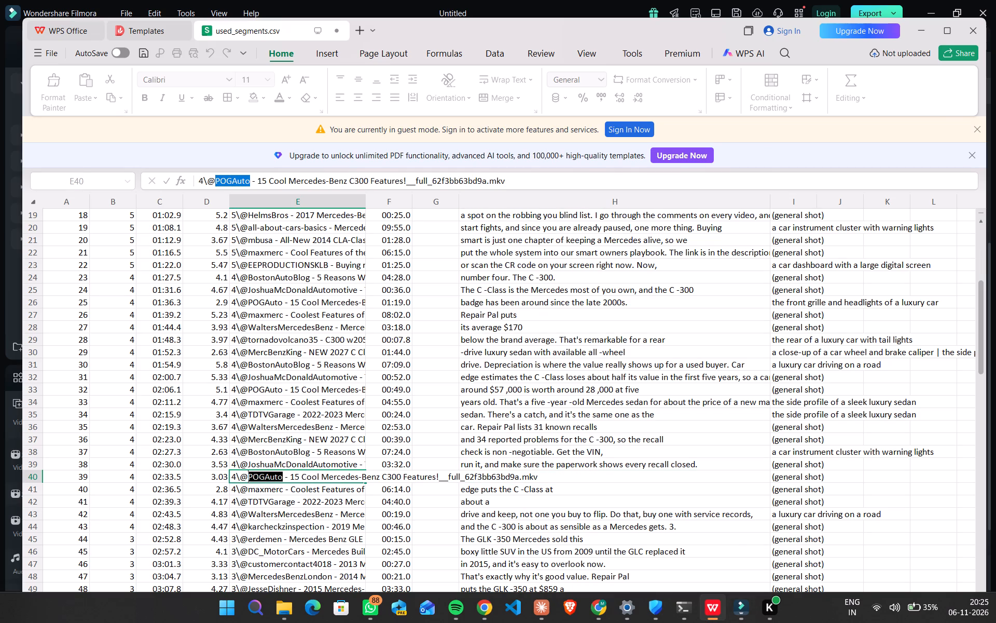
pyautogui.click(923, 33)
pyautogui.scroll(5, 963, 277)
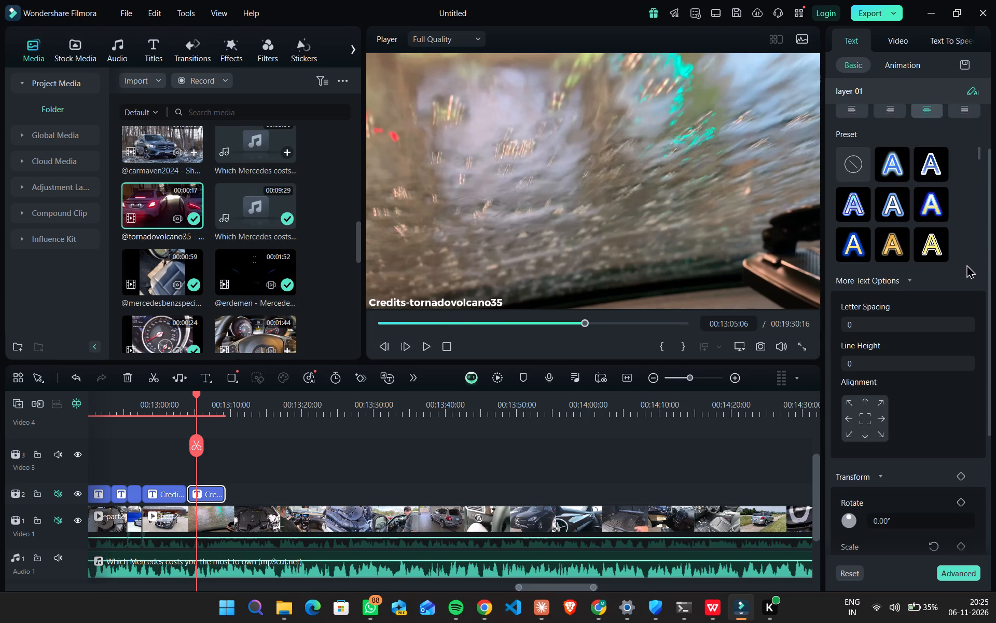
pyautogui.scroll(9, 966, 264)
pyautogui.scroll(10, 971, 146)
pyautogui.moveTo(946, 132); pyautogui.dragTo(921, 132)
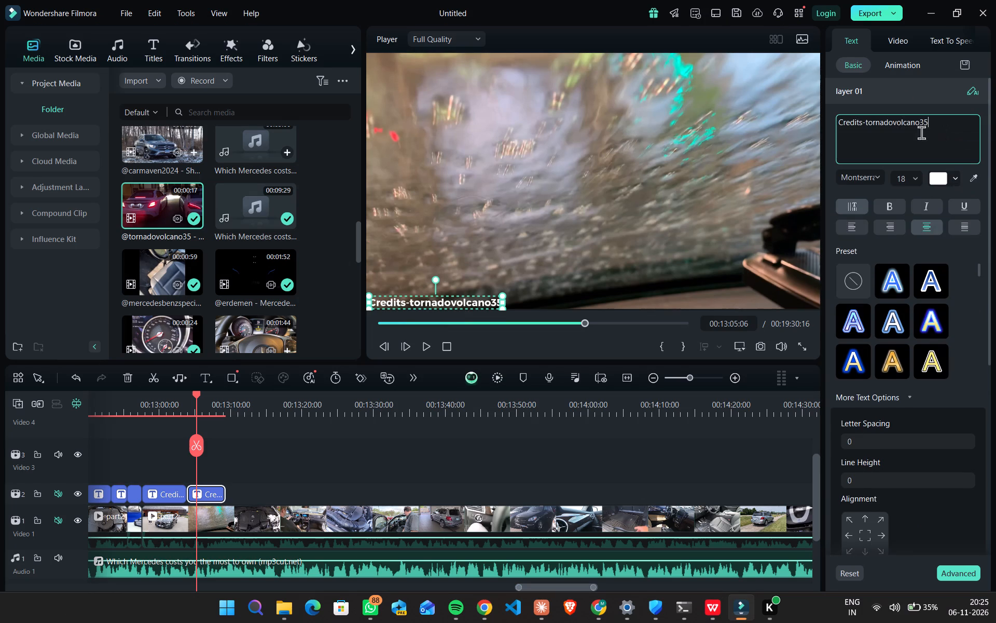
pyautogui.moveTo(921, 132); pyautogui.dragTo(866, 125)
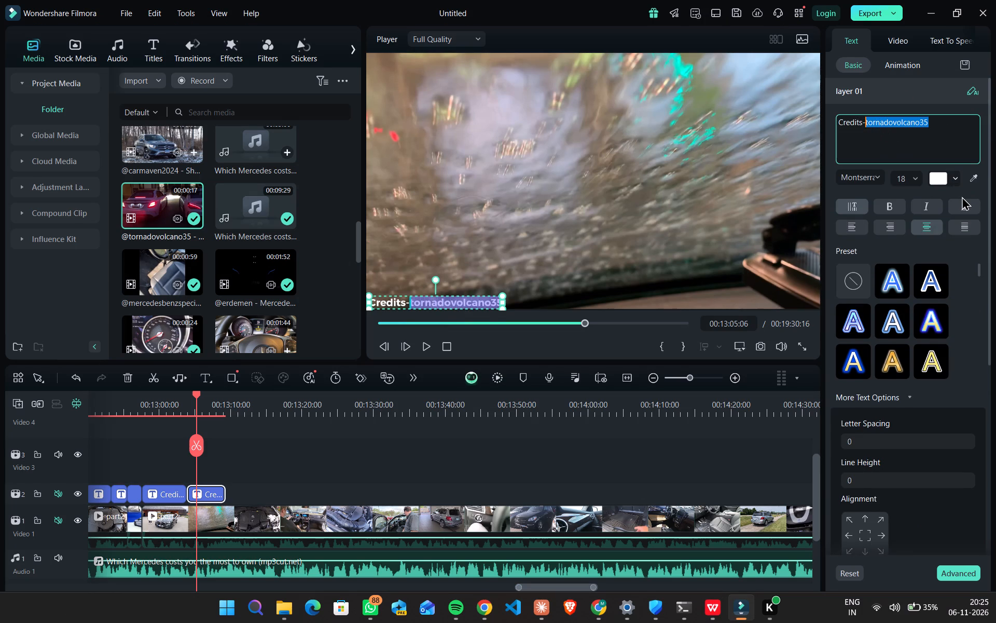
pyautogui.hotkey('ctrl', 'v')
# Set the Credits-POGAuto title's horizontal position to -1006.51 px.
pyautogui.scroll(-12, 919, 466)
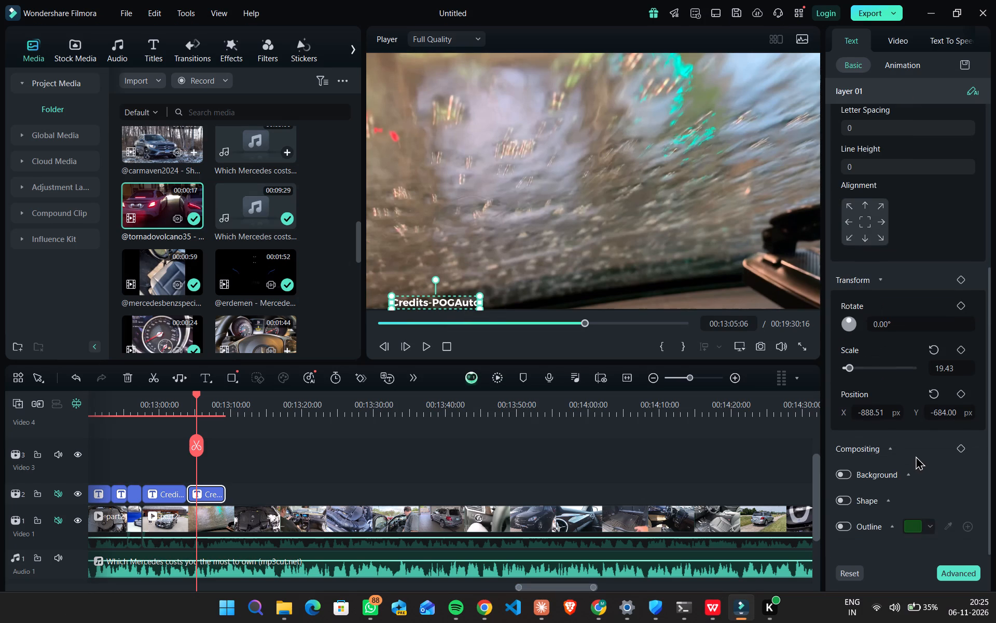
pyautogui.click(875, 412)
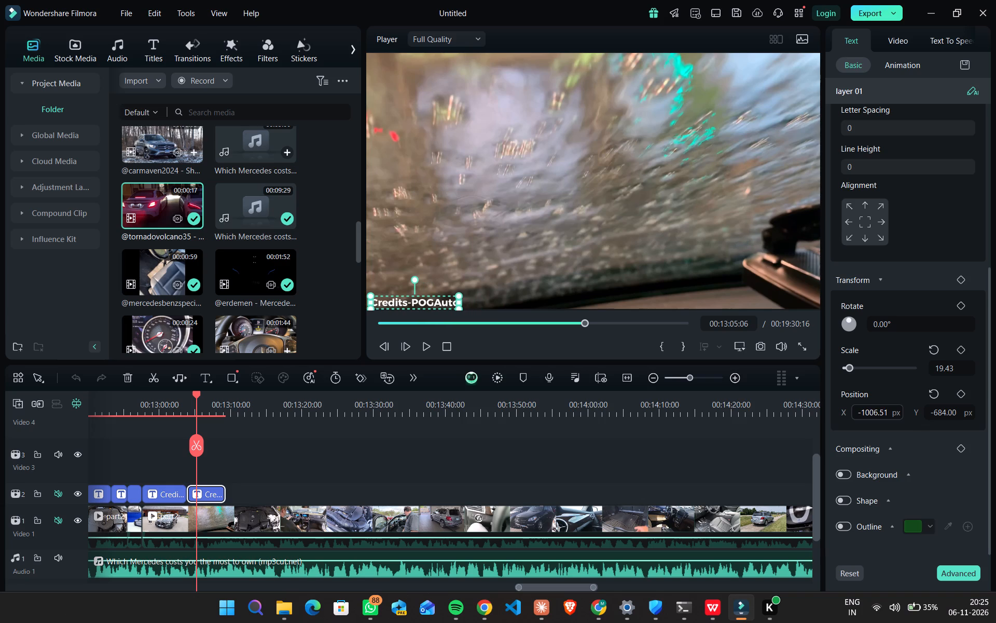
# Shorten the Credits-POGAuto title so it ends with the windshield shot, at about 00:13:06:22.
pyautogui.moveTo(222, 492); pyautogui.dragTo(220, 492)
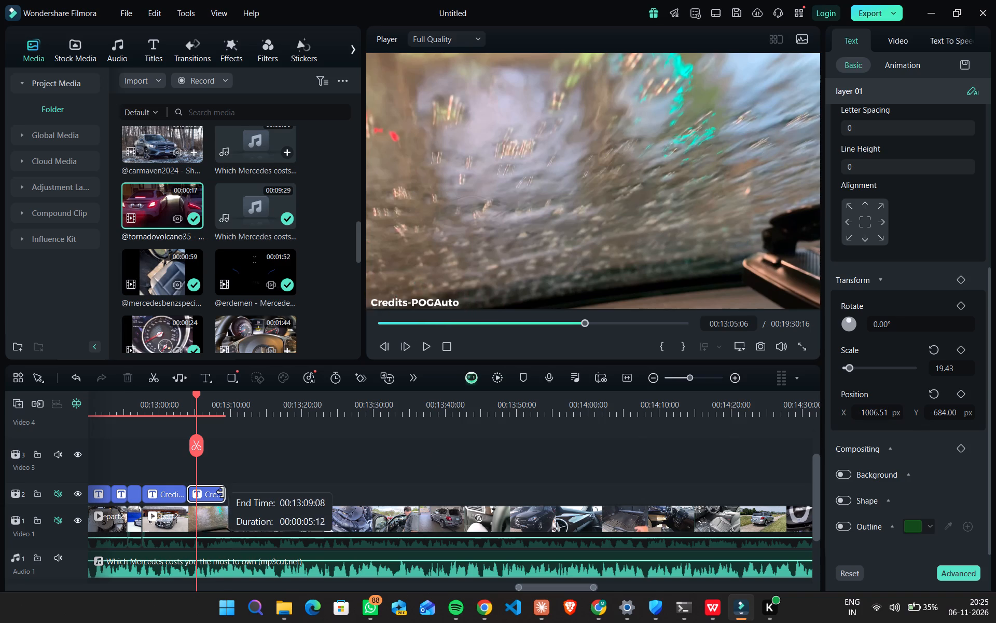
pyautogui.moveTo(220, 492); pyautogui.dragTo(203, 496)
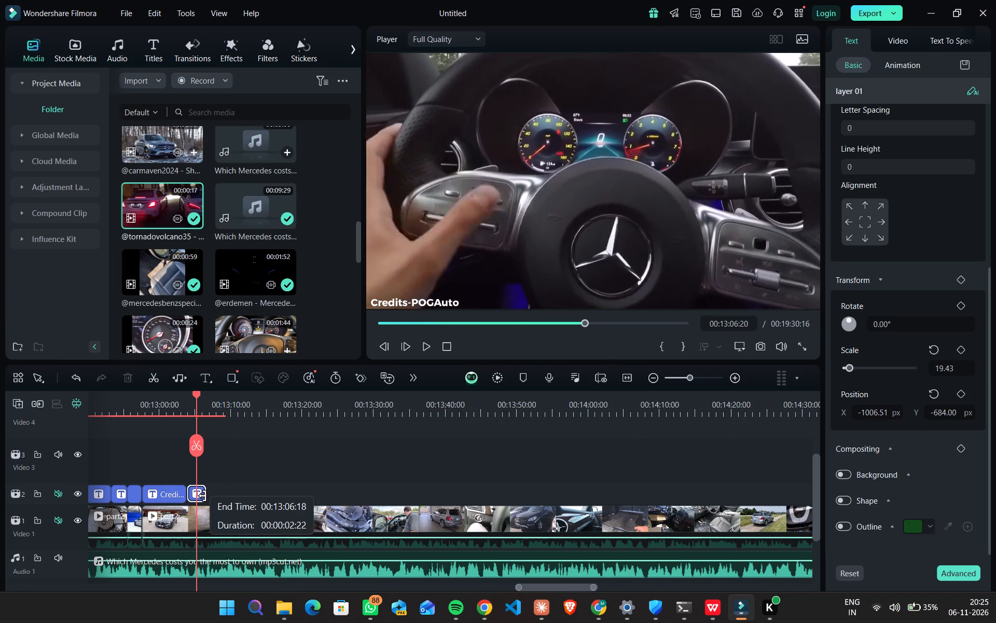
pyautogui.moveTo(203, 496); pyautogui.dragTo(203, 497)
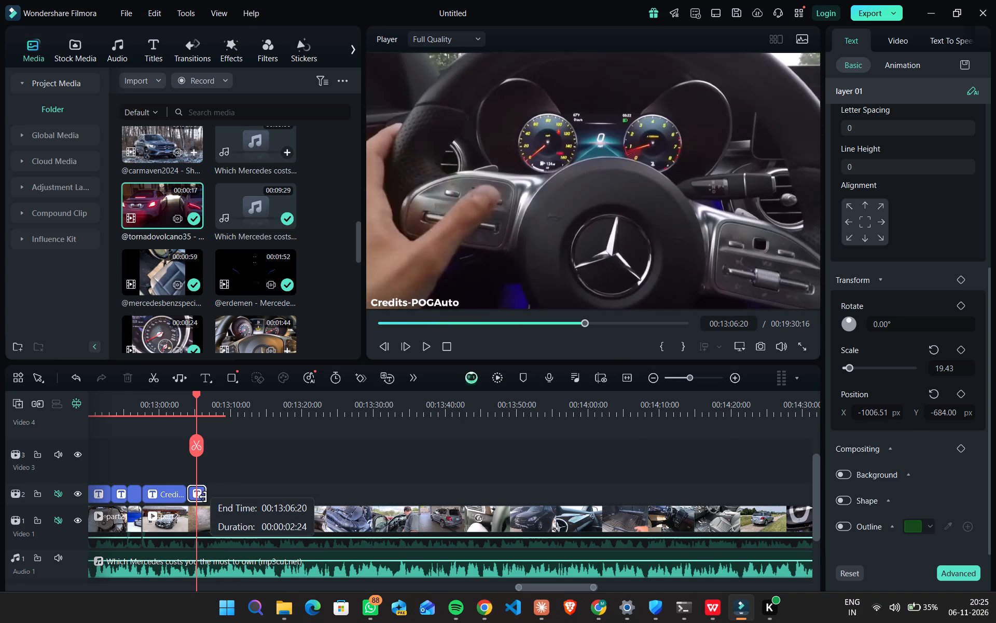
pyautogui.moveTo(203, 497); pyautogui.dragTo(202, 498)
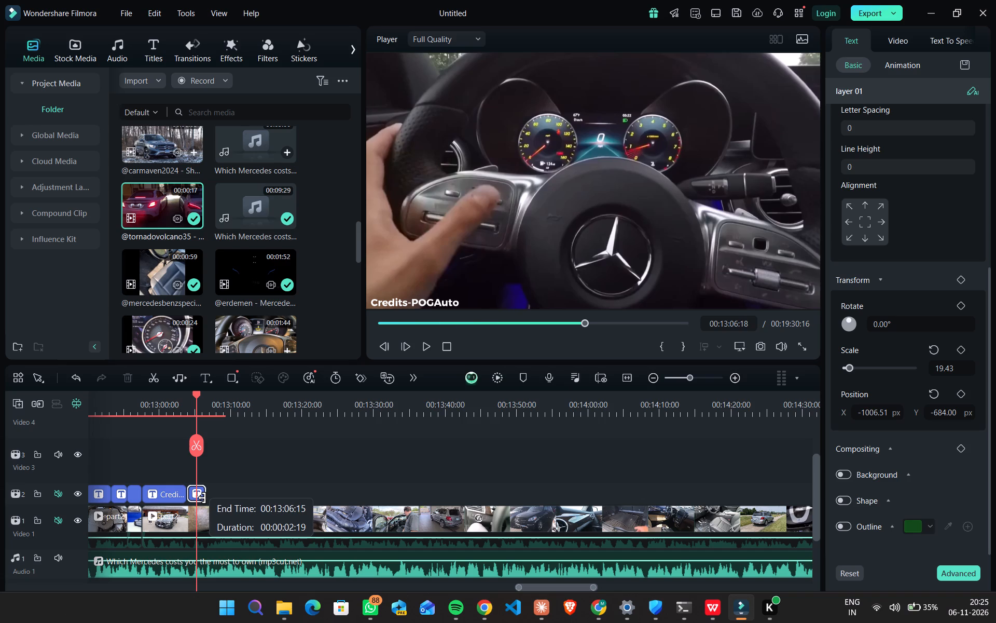
pyautogui.moveTo(202, 498); pyautogui.dragTo(204, 498)
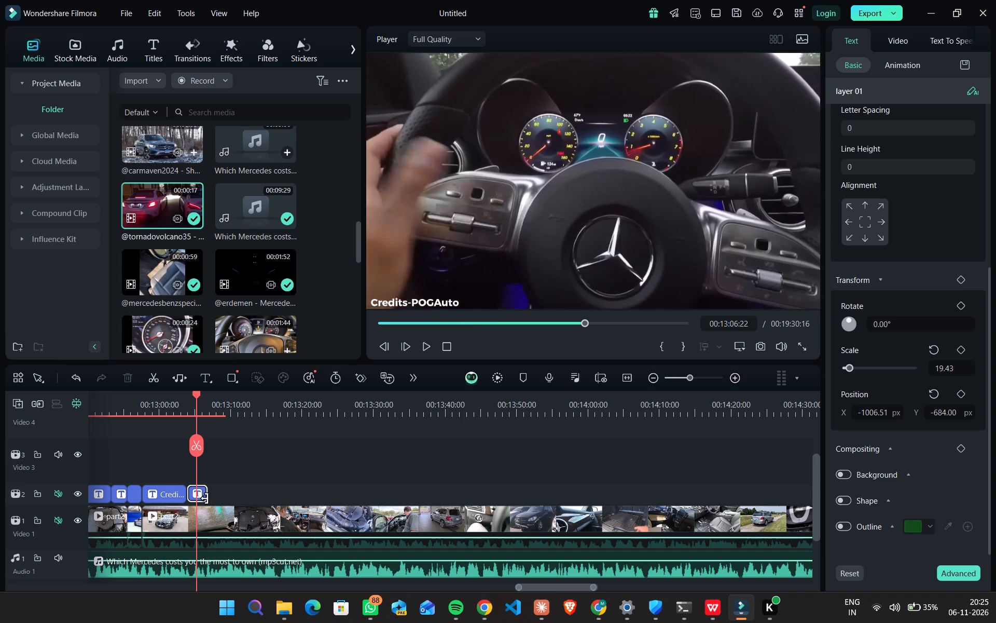
# Paste another credit title directly after the Credits-POGAuto title, over the steering-wheel shot.
pyautogui.moveTo(197, 398); pyautogui.dragTo(198, 398)
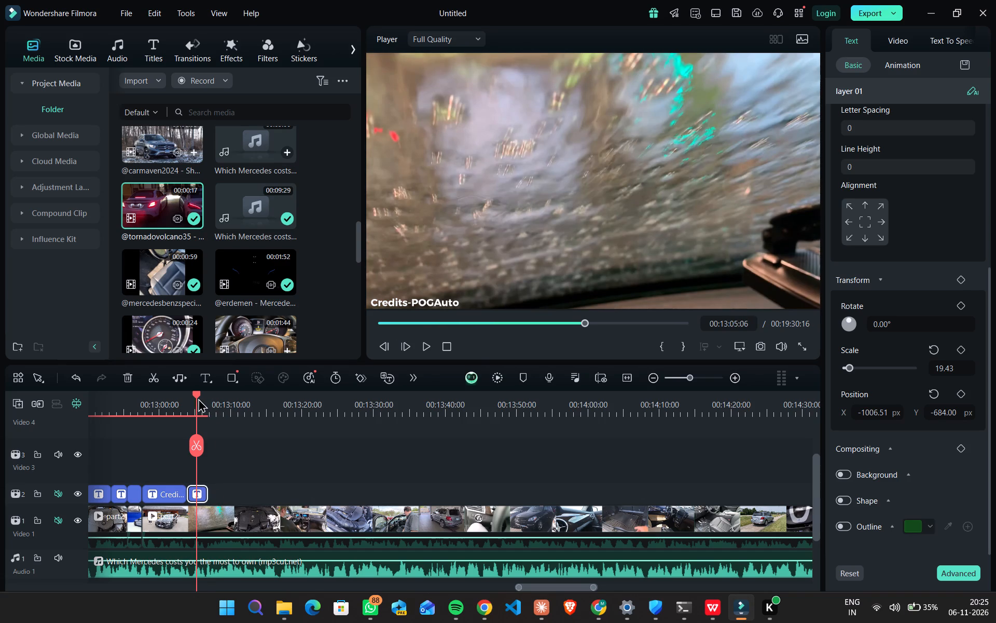
pyautogui.moveTo(198, 398); pyautogui.dragTo(216, 409)
pyautogui.hotkey('ctrl', 'v')
pyautogui.moveTo(233, 492); pyautogui.dragTo(221, 492)
pyautogui.click(184, 402)
pyautogui.moveTo(184, 402); pyautogui.dragTo(215, 417)
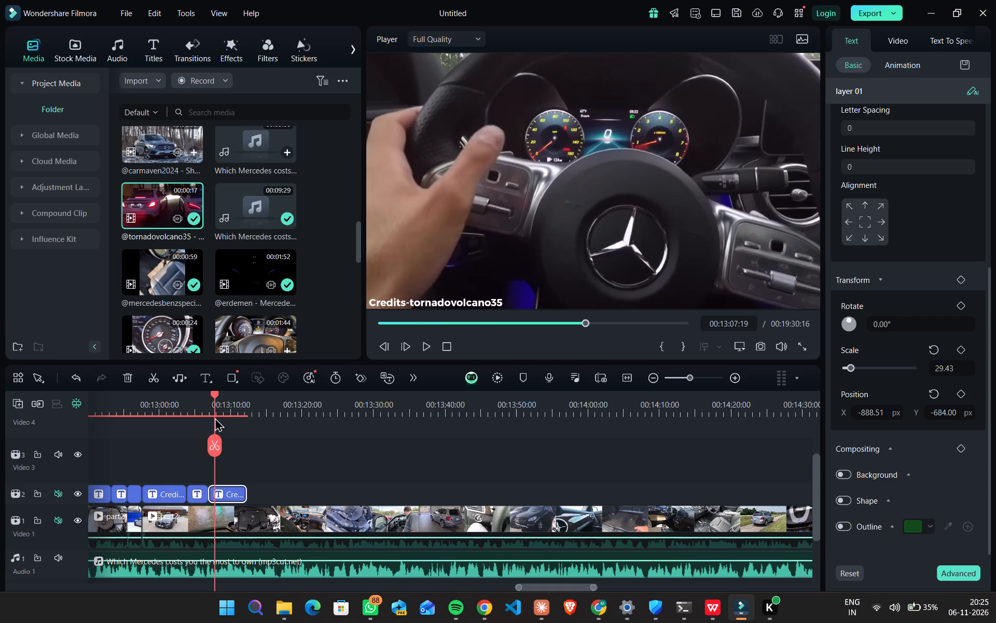
pyautogui.moveTo(215, 417); pyautogui.dragTo(216, 417)
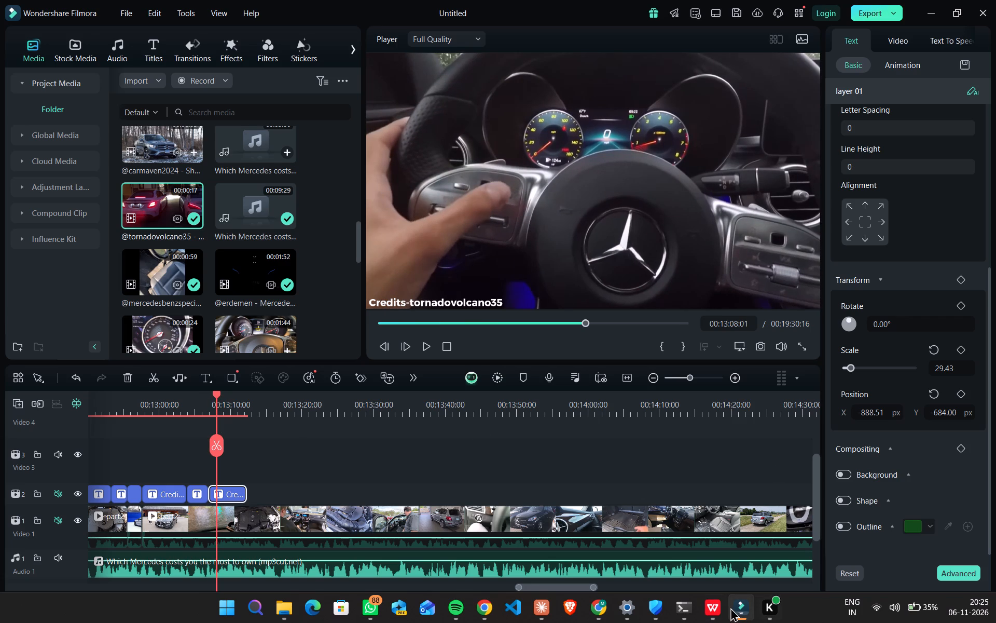
# Change the new title over the steering-wheel shot to Credits-maxmerc, using the channel name from row 41 of used_segments.csv.
pyautogui.click(721, 605)
pyautogui.doubleClick(279, 494)
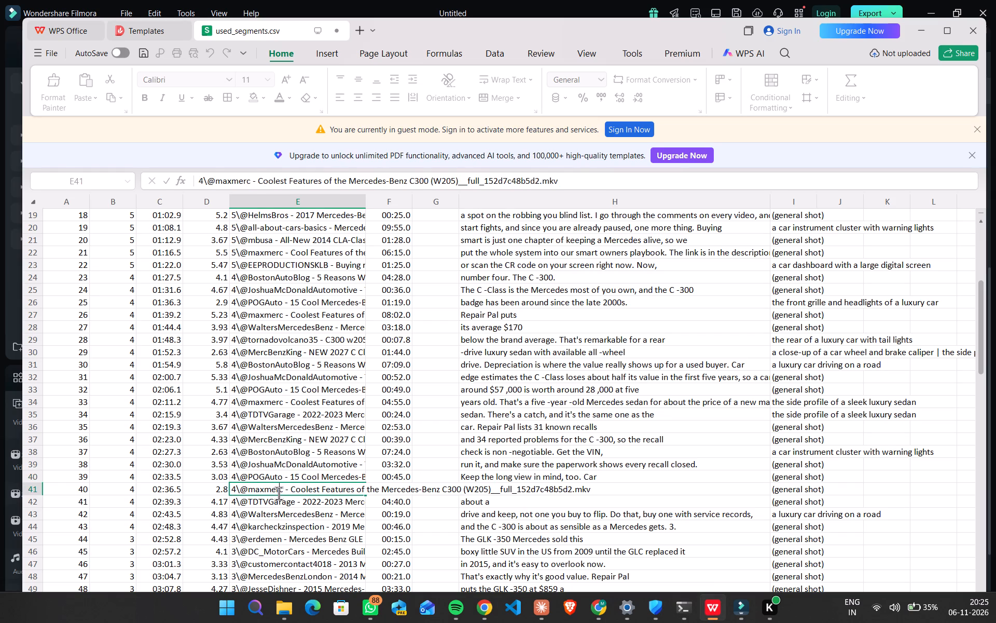
pyautogui.moveTo(283, 493); pyautogui.dragTo(249, 491)
pyautogui.hotkey('ctrl', 'c')
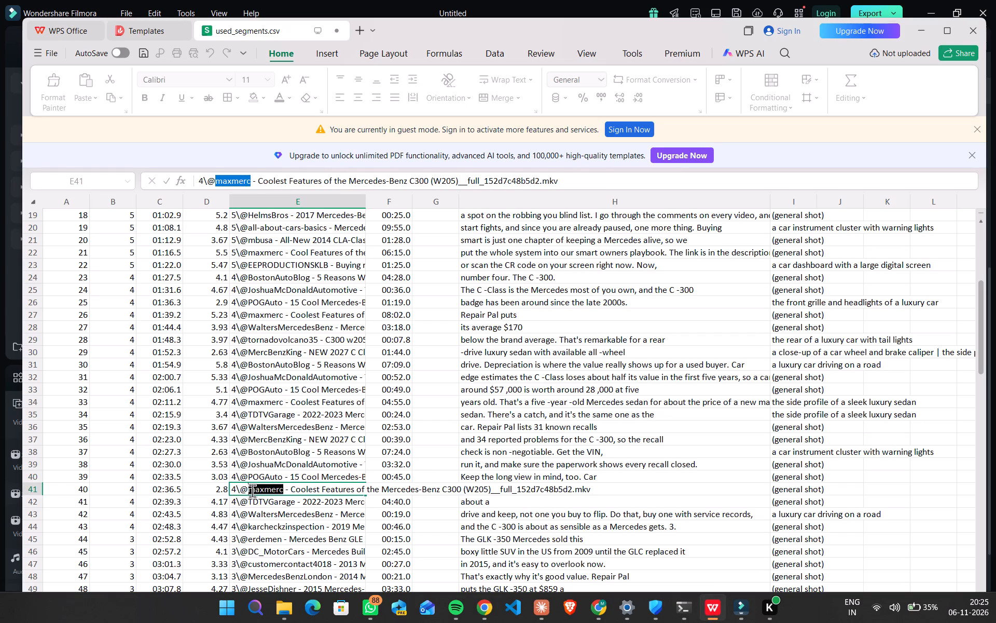
pyautogui.click(920, 25)
pyautogui.scroll(3, 931, 245)
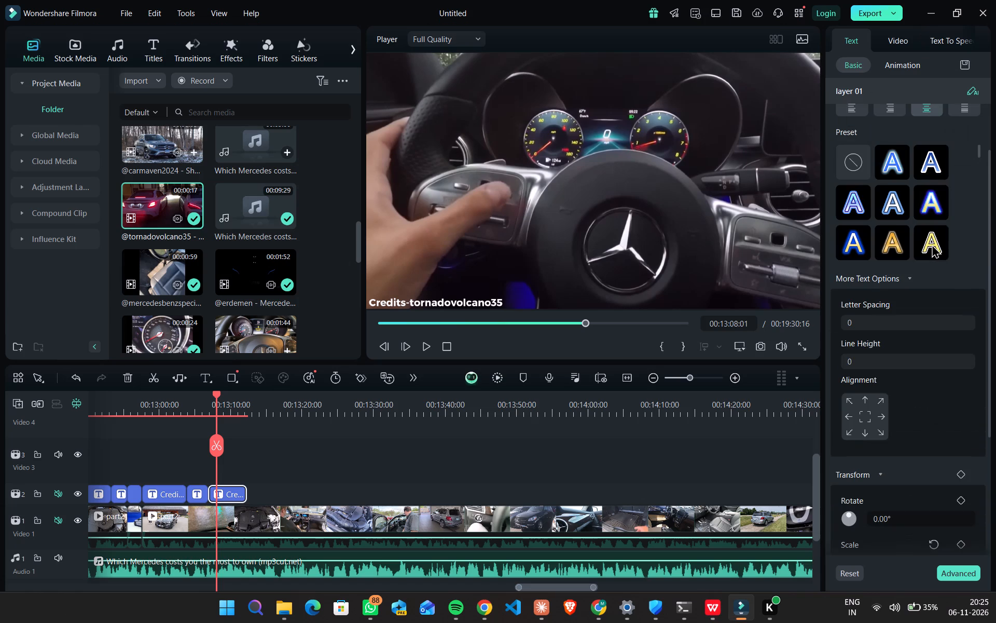
pyautogui.scroll(20, 932, 244)
pyautogui.scroll(6, 932, 244)
pyautogui.scroll(-1, 948, 134)
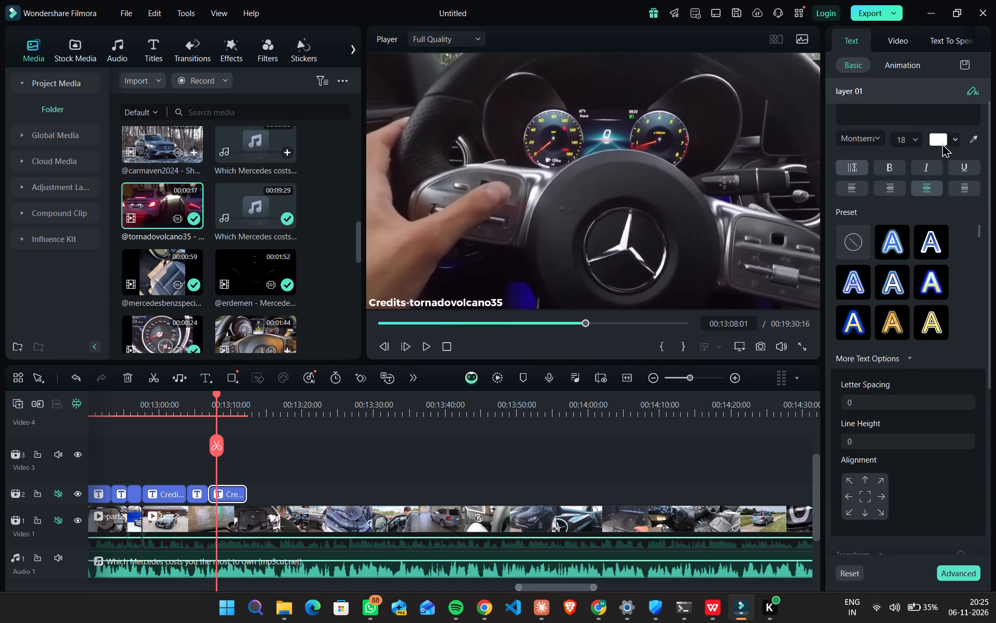
pyautogui.scroll(4, 942, 143)
pyautogui.moveTo(943, 129); pyautogui.dragTo(865, 121)
pyautogui.hotkey('ctrl', 'v')
# Set the Credits-maxmerc title's horizontal position to -1006.51 px.
pyautogui.scroll(-4, 940, 412)
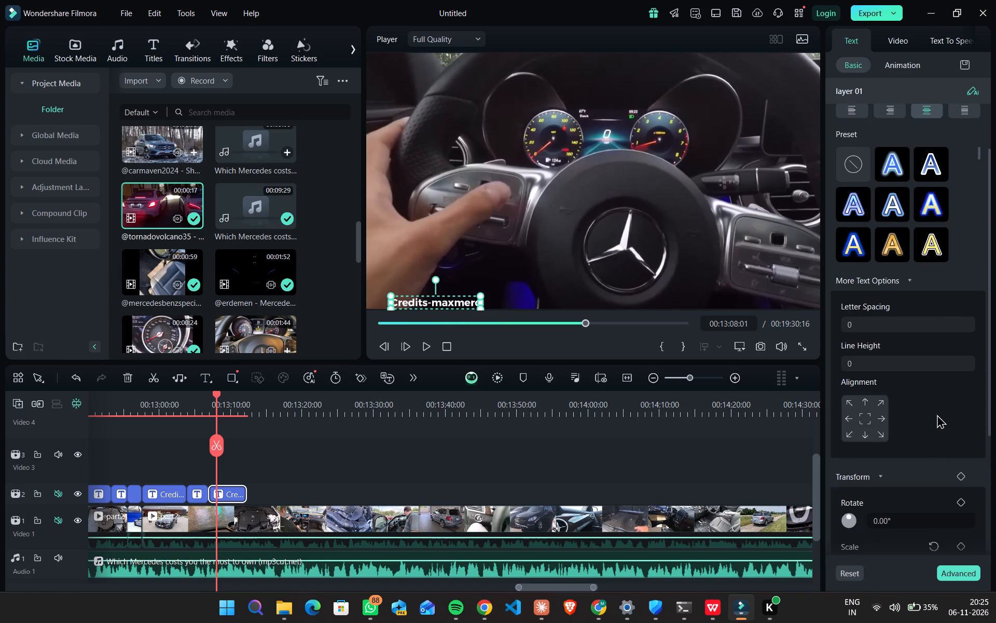
pyautogui.scroll(-5, 937, 414)
pyautogui.click(880, 414)
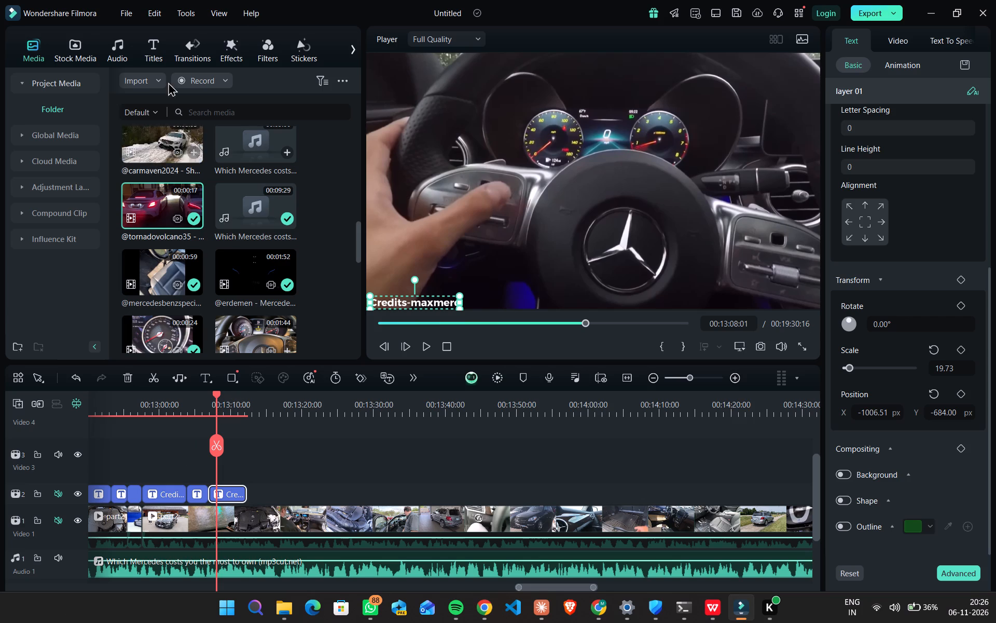
# Shorten the Credits-maxmerc title so it ends with the steering-wheel shot, at about 00:13:10.
pyautogui.moveTo(245, 490); pyautogui.dragTo(241, 490)
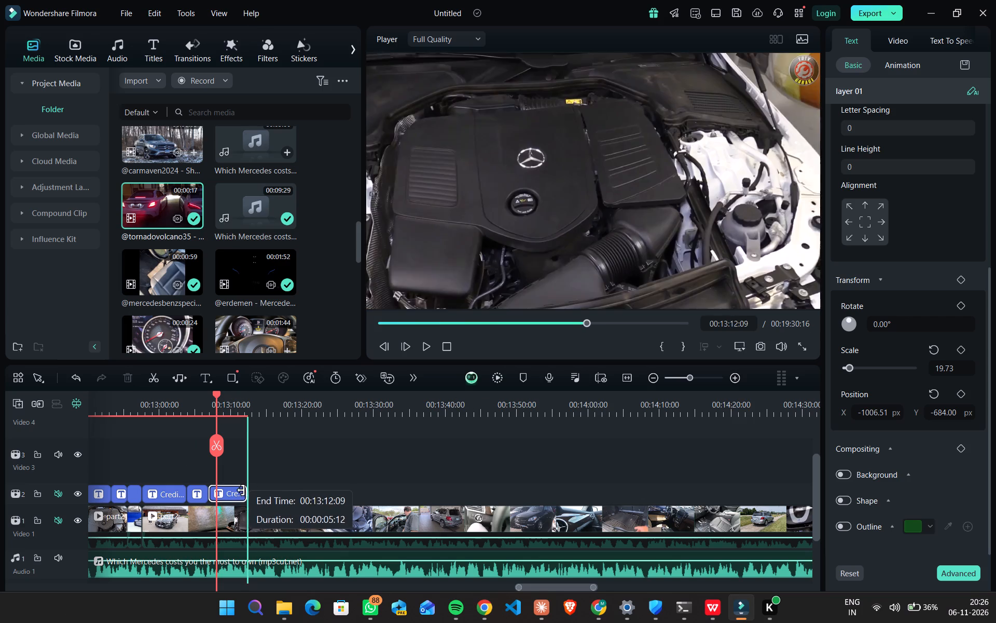
pyautogui.moveTo(241, 490); pyautogui.dragTo(222, 493)
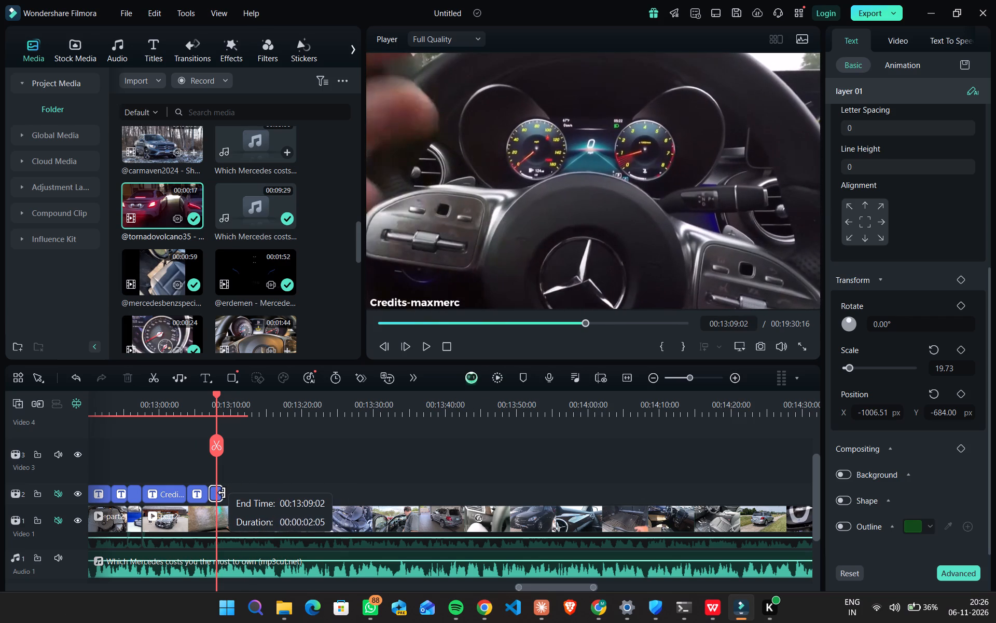
pyautogui.moveTo(222, 493); pyautogui.dragTo(230, 495)
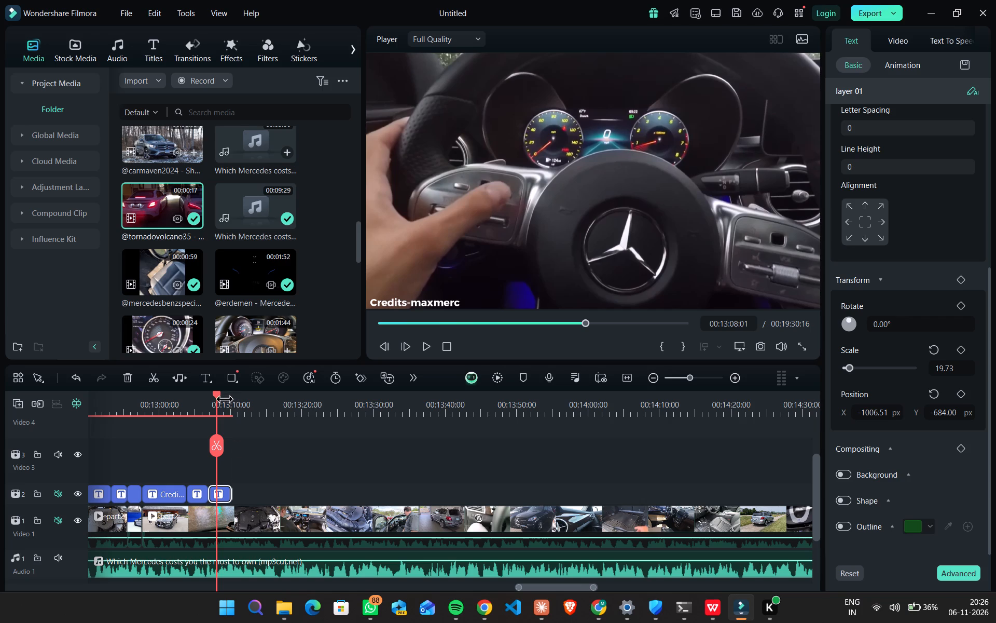
# Play from the steering-wheel shot into the engine-bay shot and check the narration around row 42 of used_segments.csv in WPS Office.
pyautogui.click(217, 400)
pyautogui.press('space')
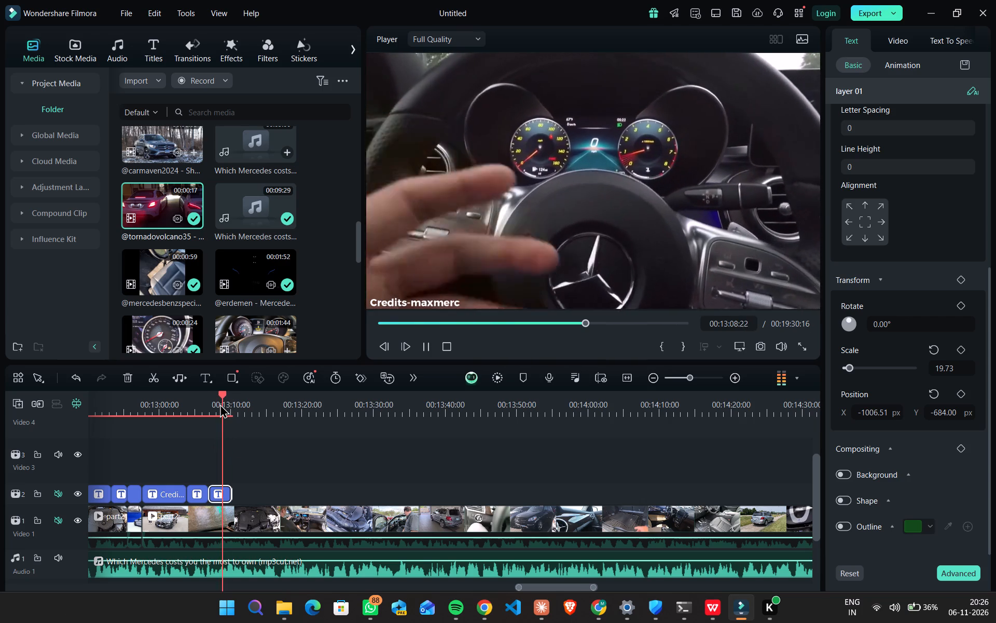
pyautogui.press('space')
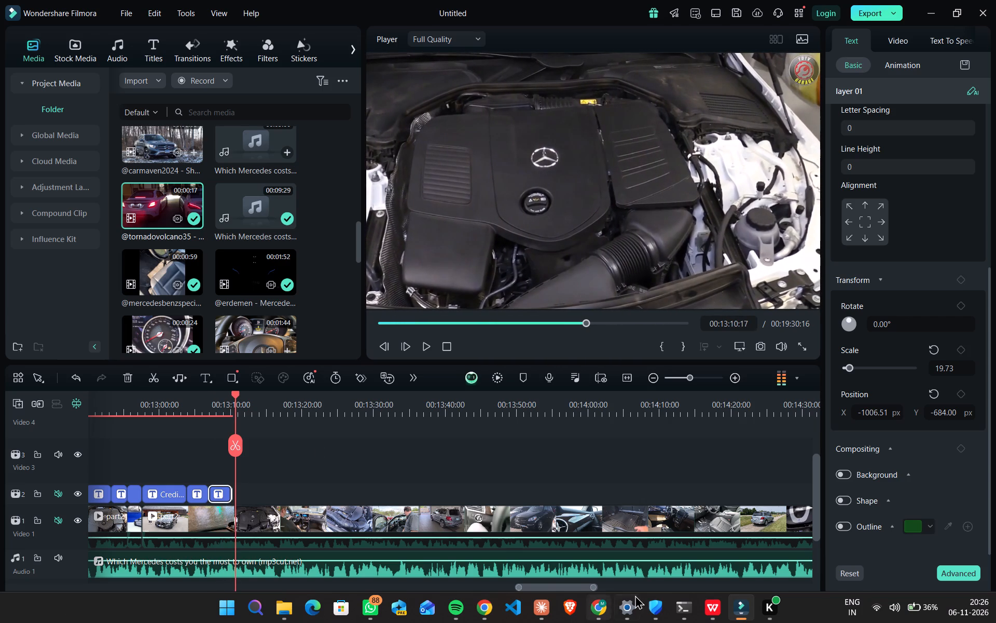
pyautogui.click(711, 615)
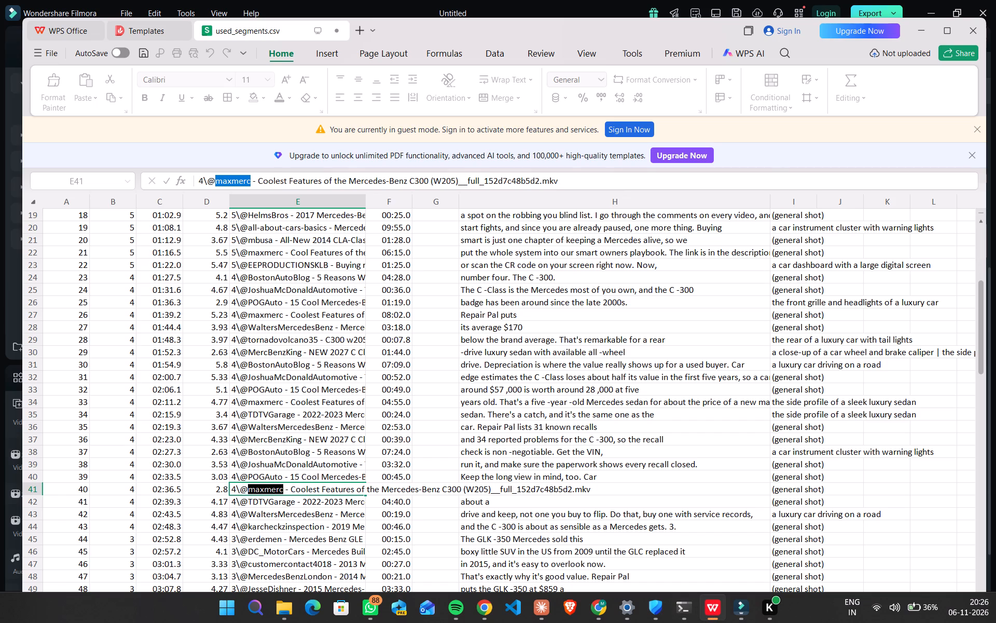
pyautogui.click(530, 505)
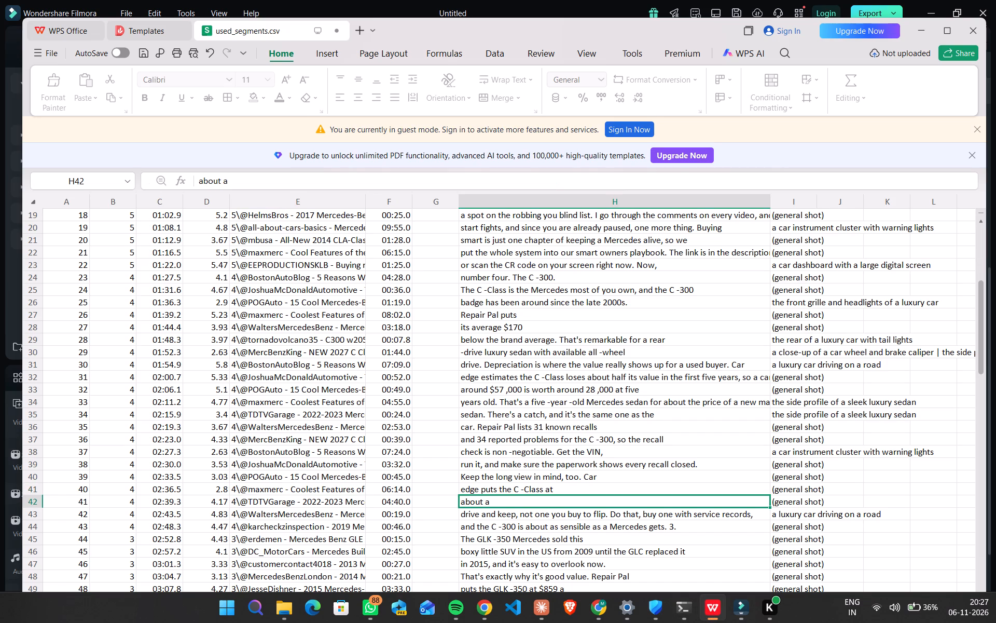
pyautogui.scroll(-4, 480, 547)
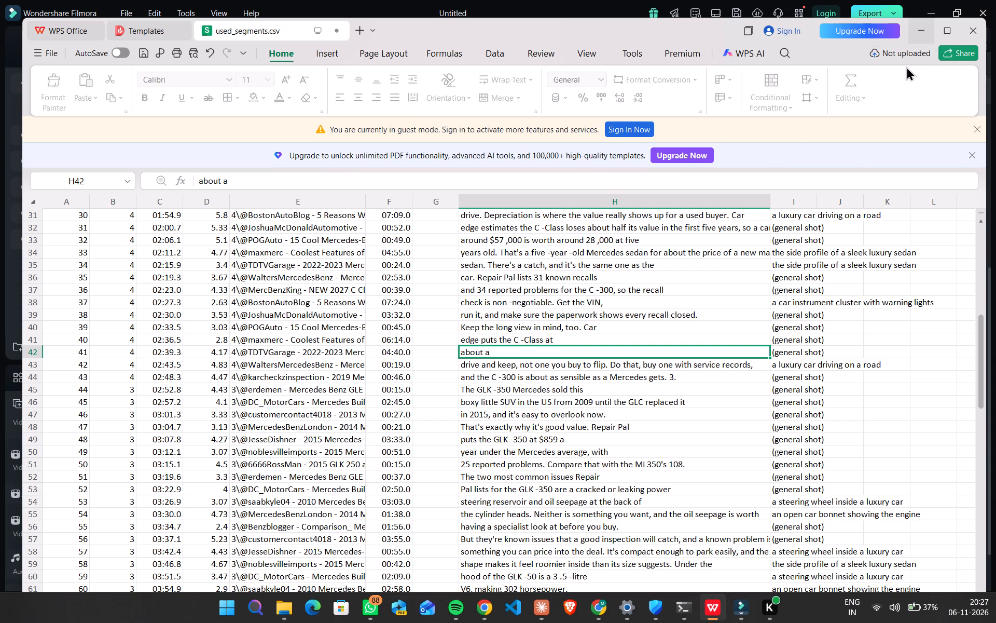
pyautogui.scroll(1, 694, 328)
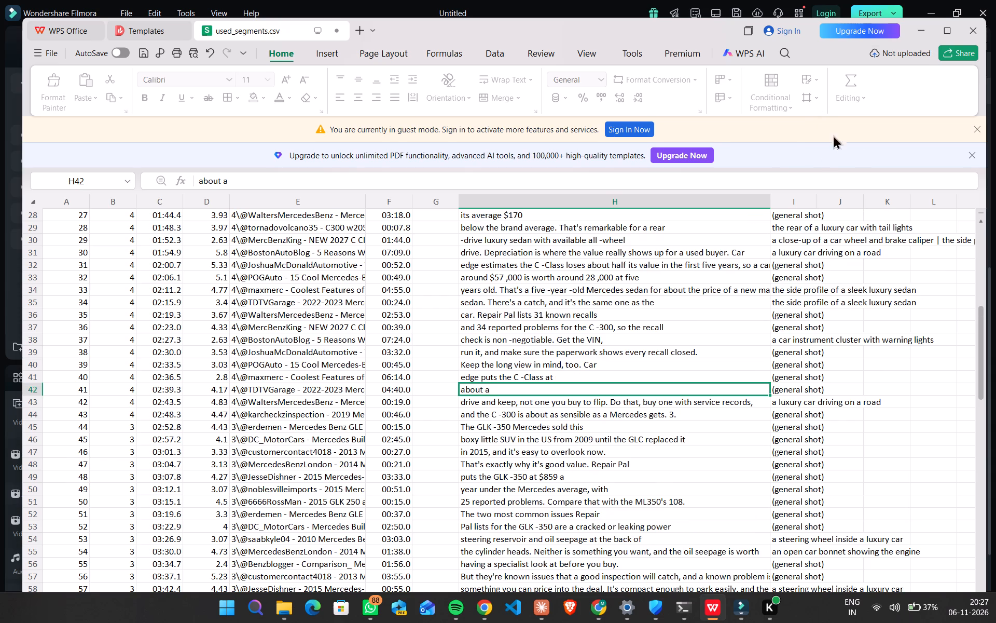
pyautogui.click(917, 28)
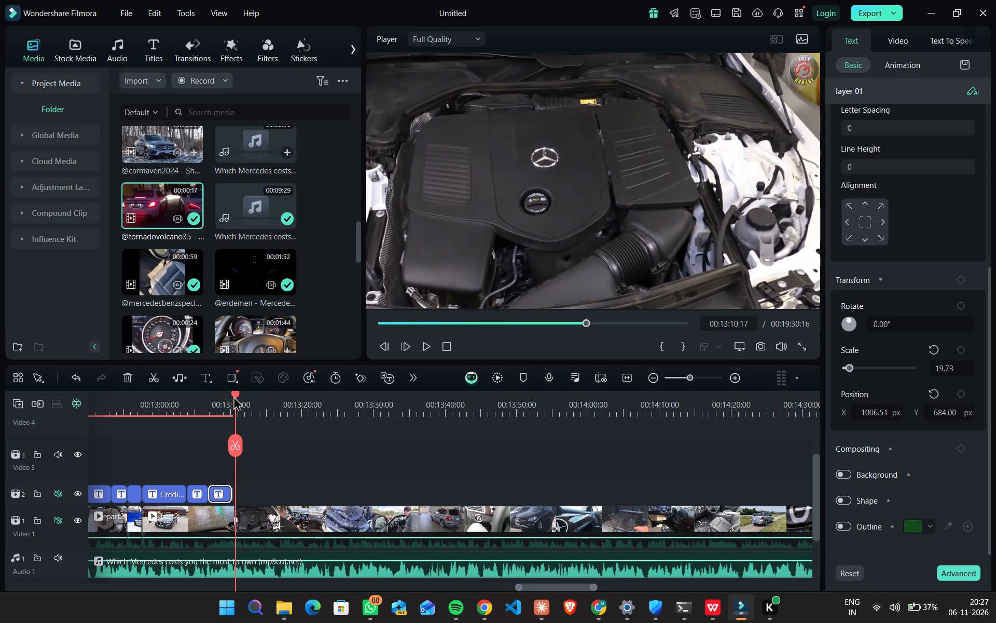
# Replay from the Credits-POGAuto shot through the steering-wheel shot, comparing the narration with rows 40 to 42 of used_segments.csv.
pyautogui.moveTo(234, 396); pyautogui.dragTo(198, 414)
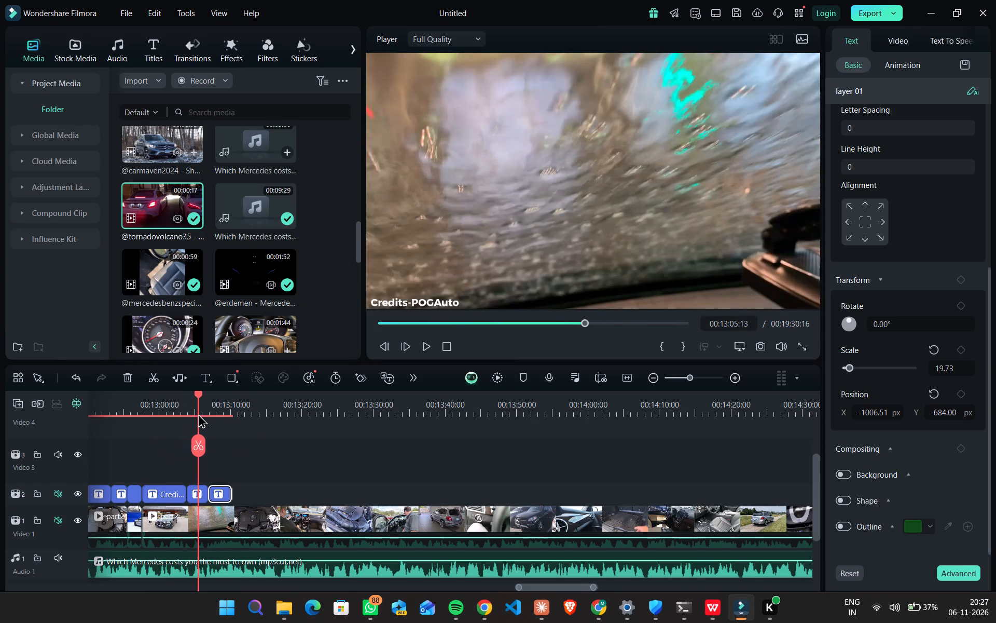
pyautogui.moveTo(198, 414); pyautogui.dragTo(198, 422)
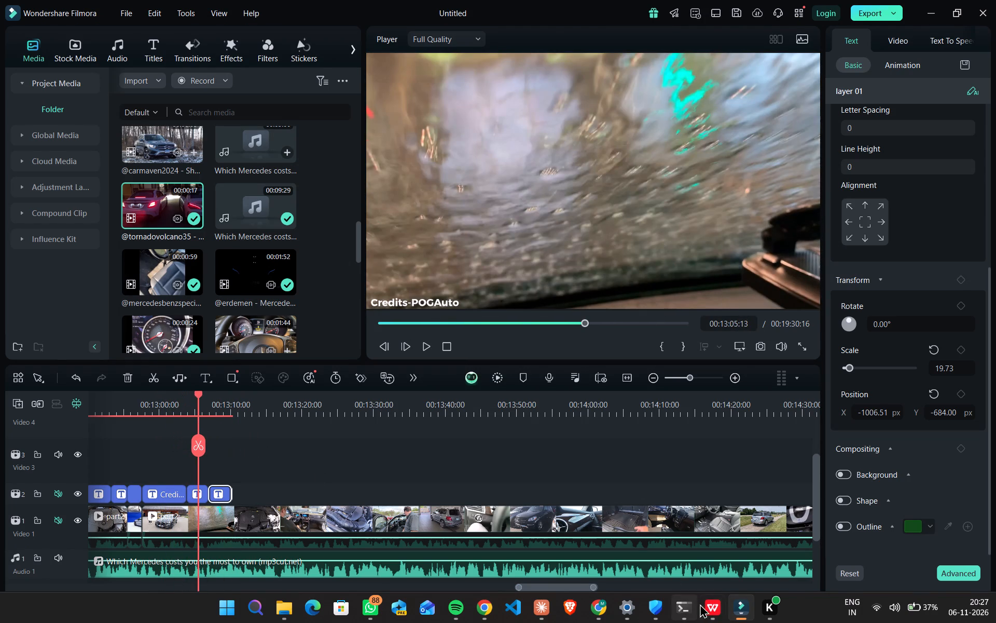
pyautogui.click(704, 605)
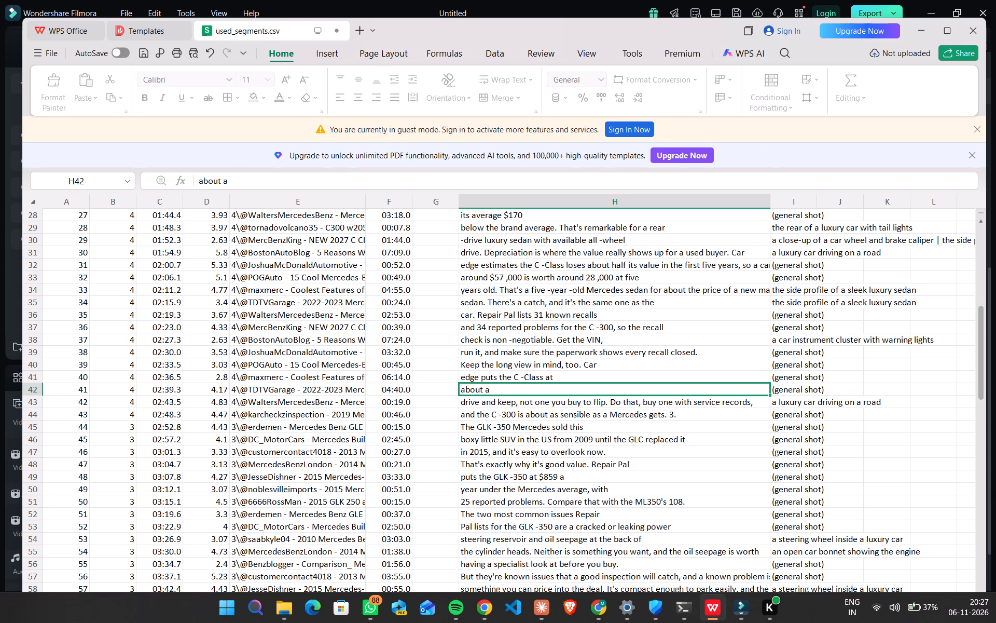
pyautogui.click(391, 365)
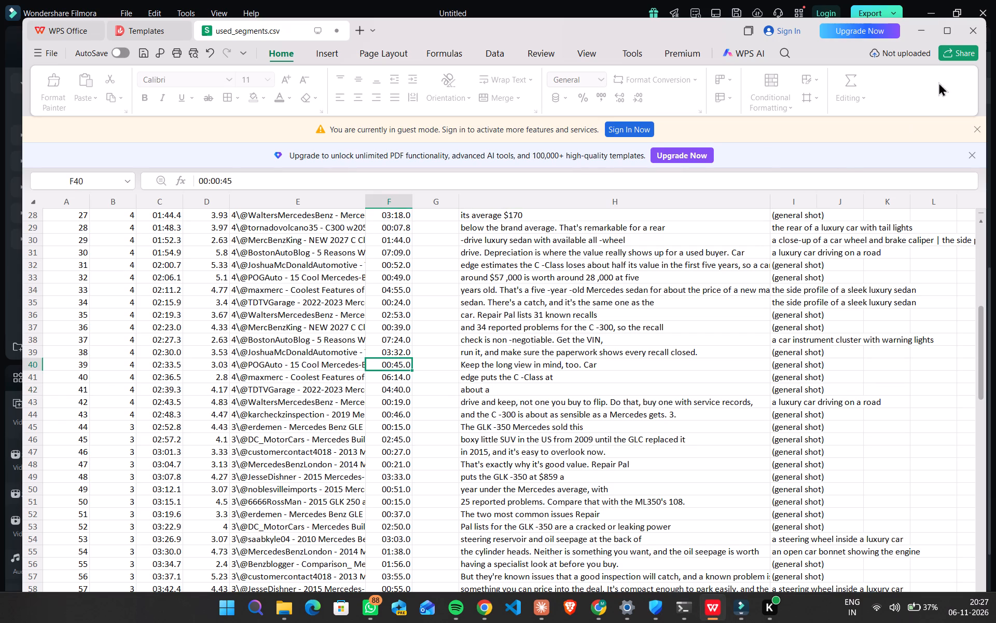
pyautogui.click(921, 39)
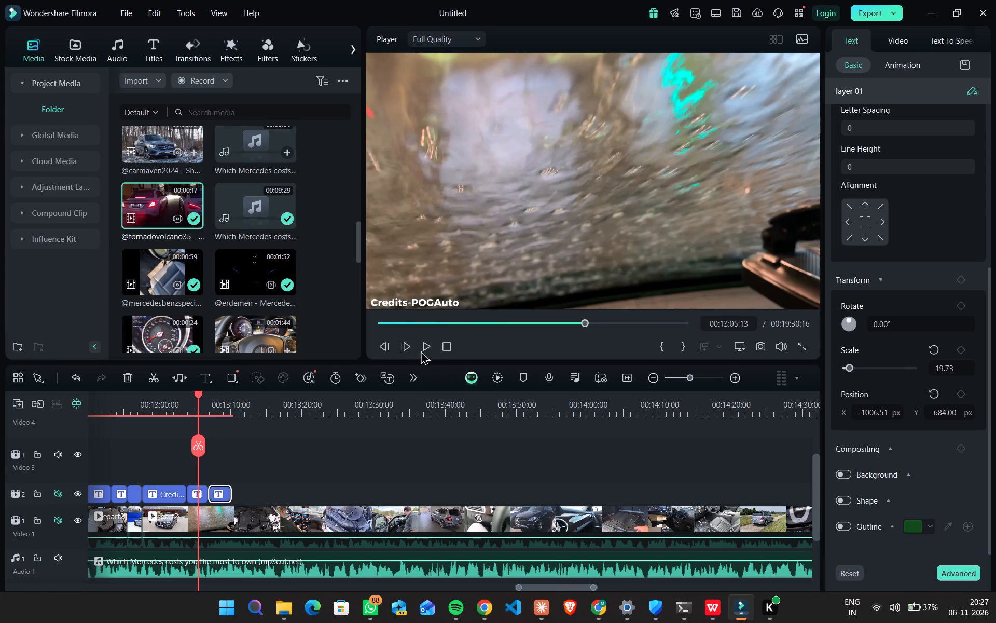
pyautogui.click(428, 348)
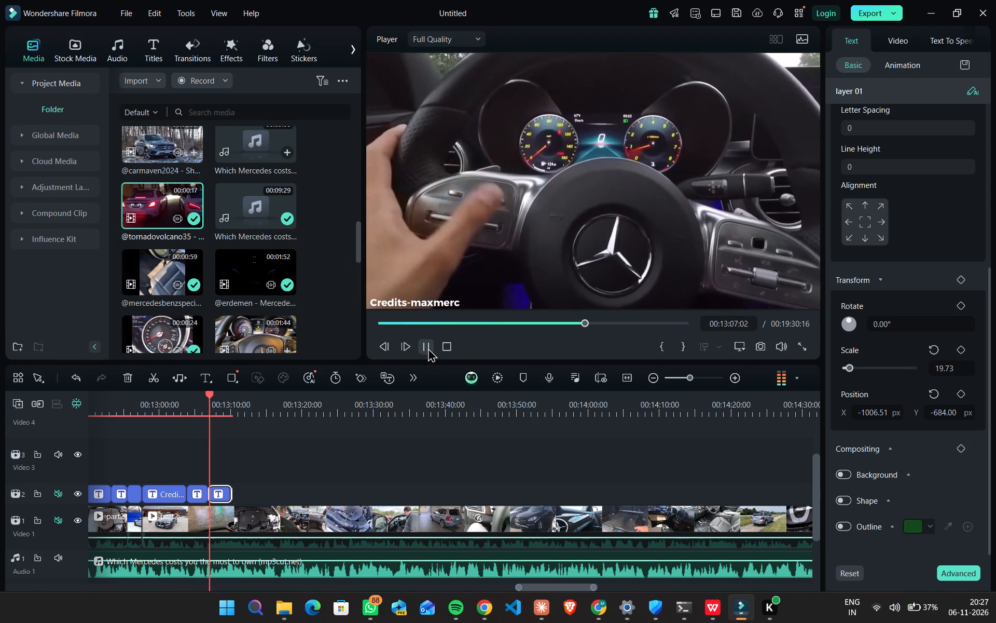
pyautogui.click(428, 347)
pyautogui.click(704, 612)
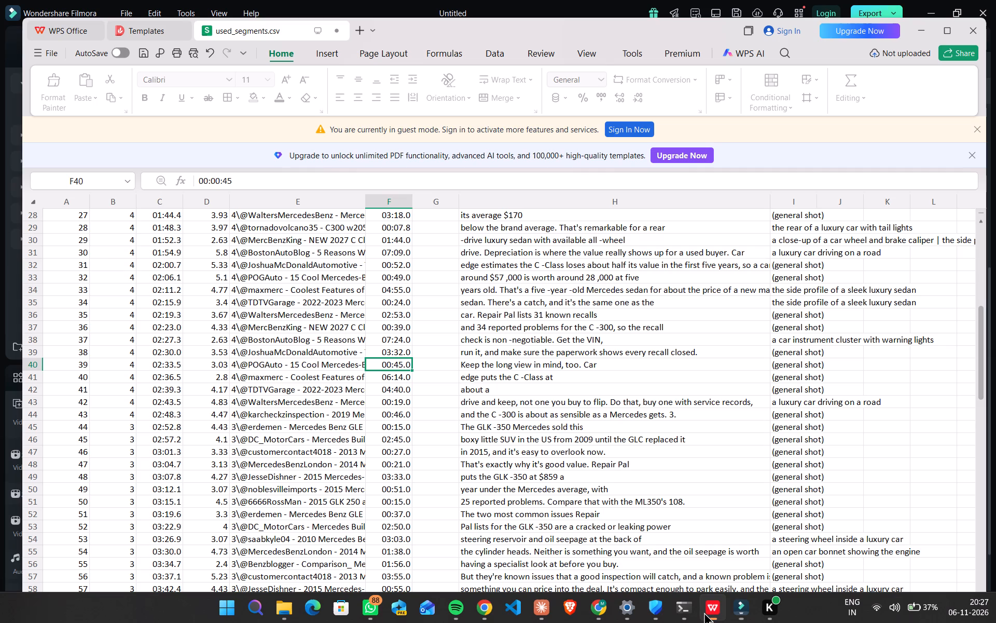
pyautogui.click(704, 612)
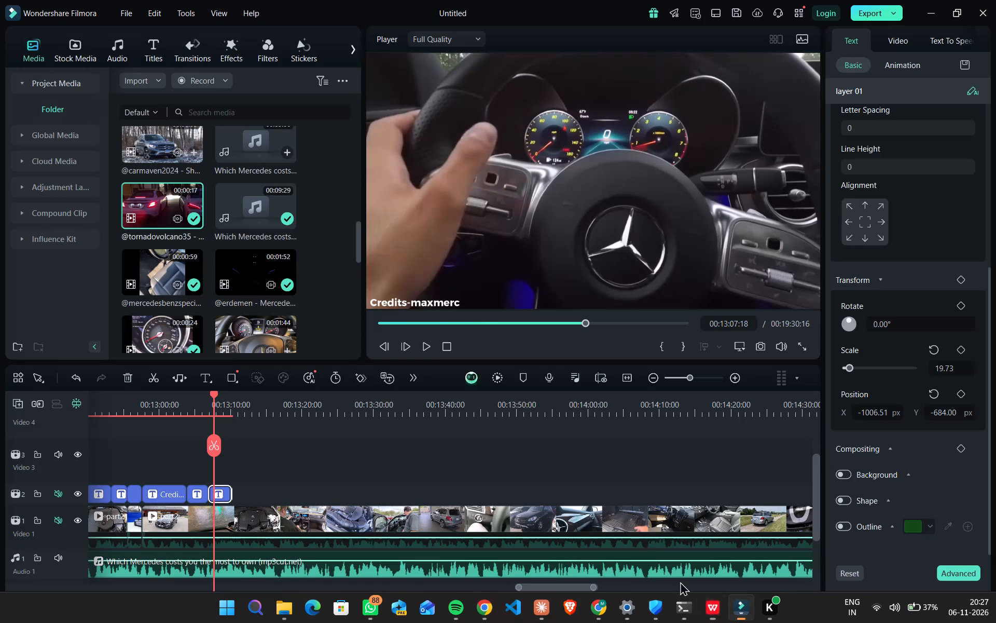
pyautogui.click(424, 345)
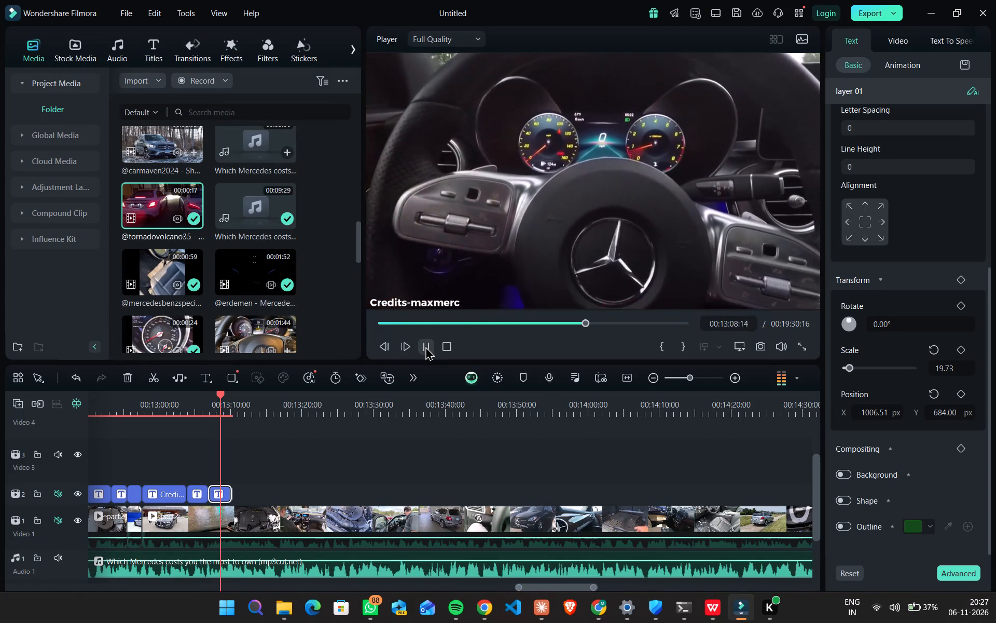
pyautogui.click(425, 346)
pyautogui.click(708, 615)
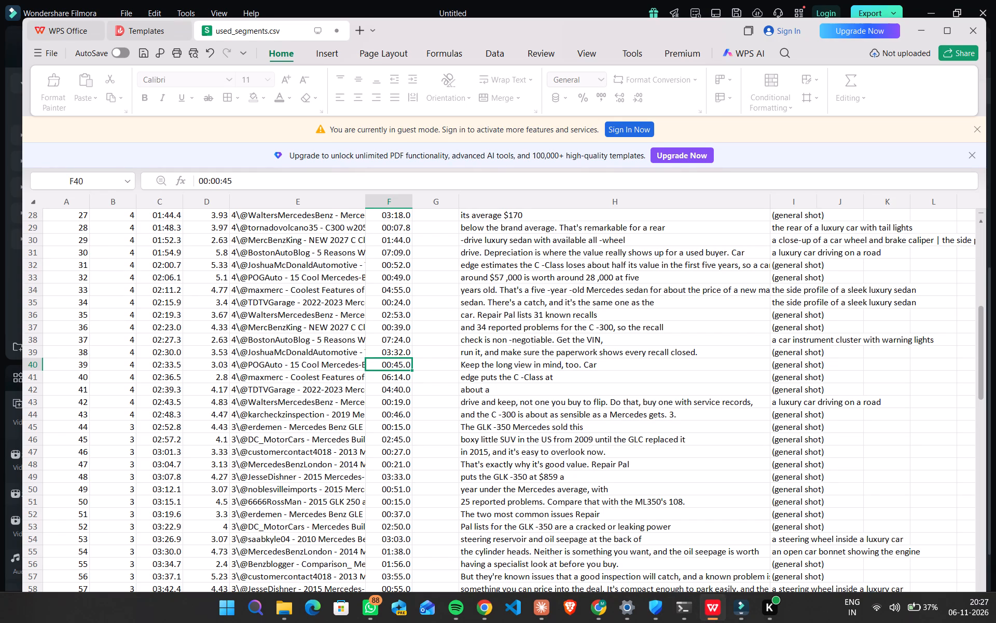
pyautogui.click(909, 30)
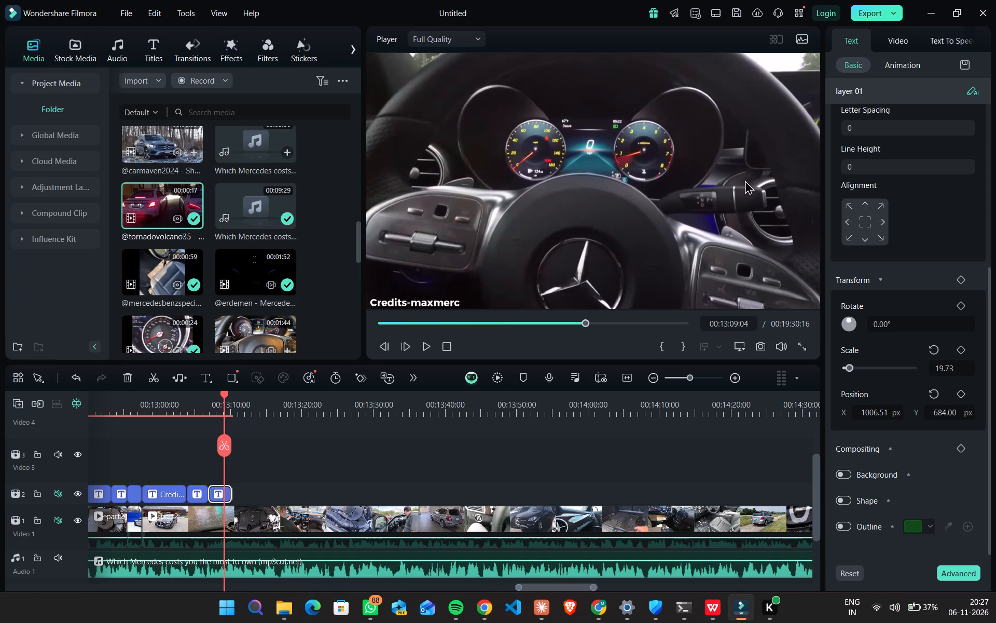
# Extend the Credits-maxmerc title so it ends with the engine-bay shot, at about 00:13:14.
pyautogui.click(430, 345)
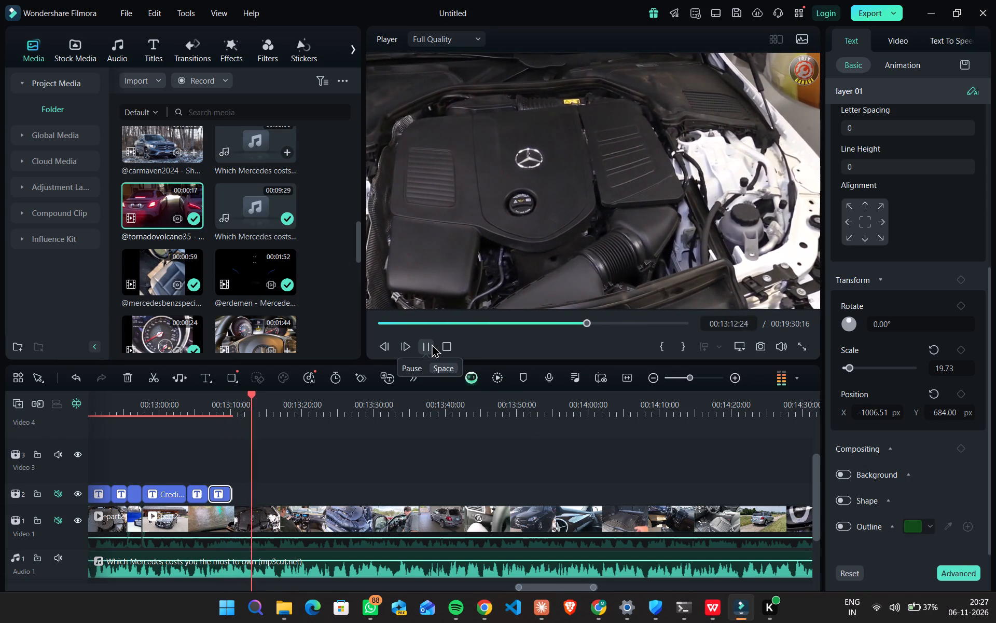
pyautogui.click(432, 344)
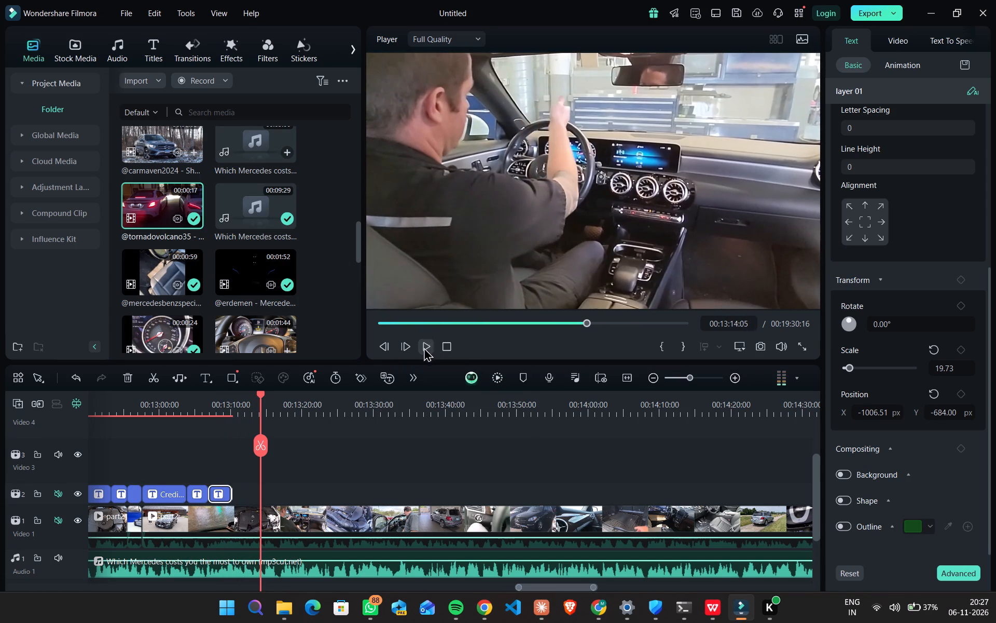
pyautogui.moveTo(229, 491); pyautogui.dragTo(245, 494)
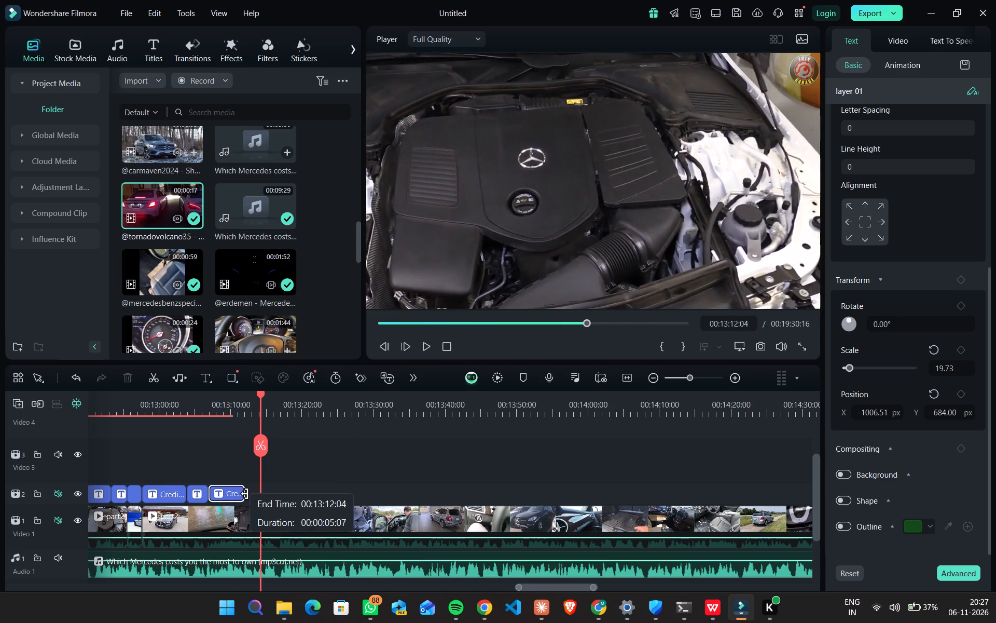
pyautogui.moveTo(245, 494); pyautogui.dragTo(254, 496)
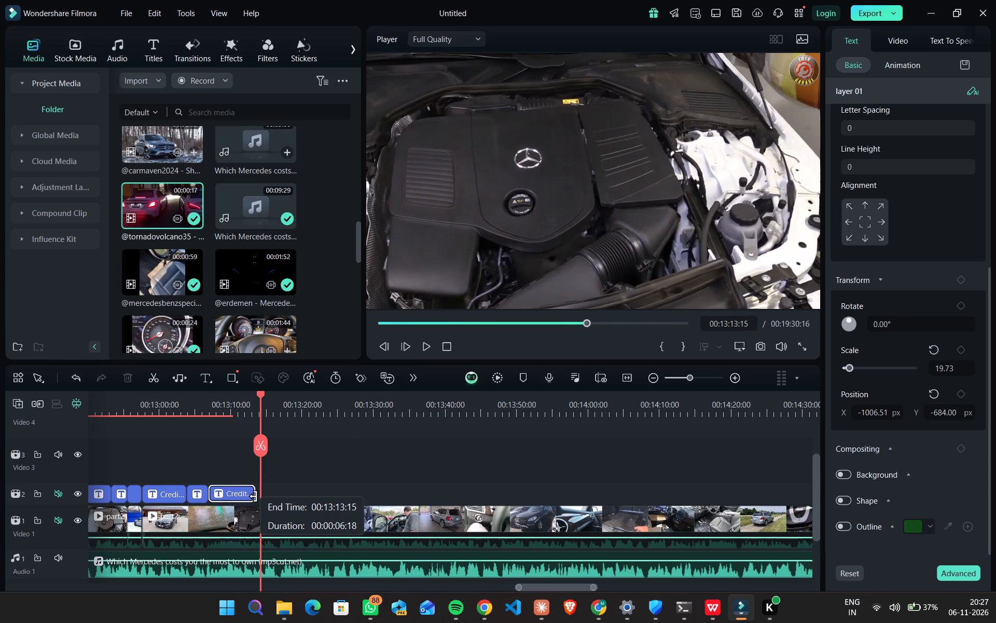
pyautogui.moveTo(254, 496); pyautogui.dragTo(255, 496)
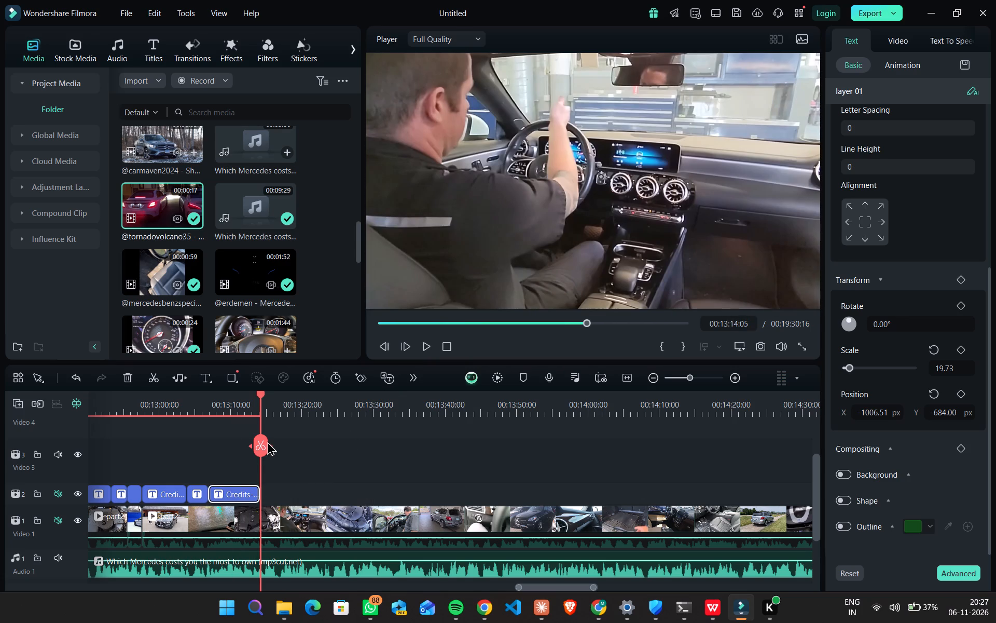
# Paste another credit title directly after the Credits-maxmerc title, over the shot of the man in the driver's seat.
pyautogui.hotkey('ctrl', 'v')
pyautogui.moveTo(280, 490); pyautogui.dragTo(275, 490)
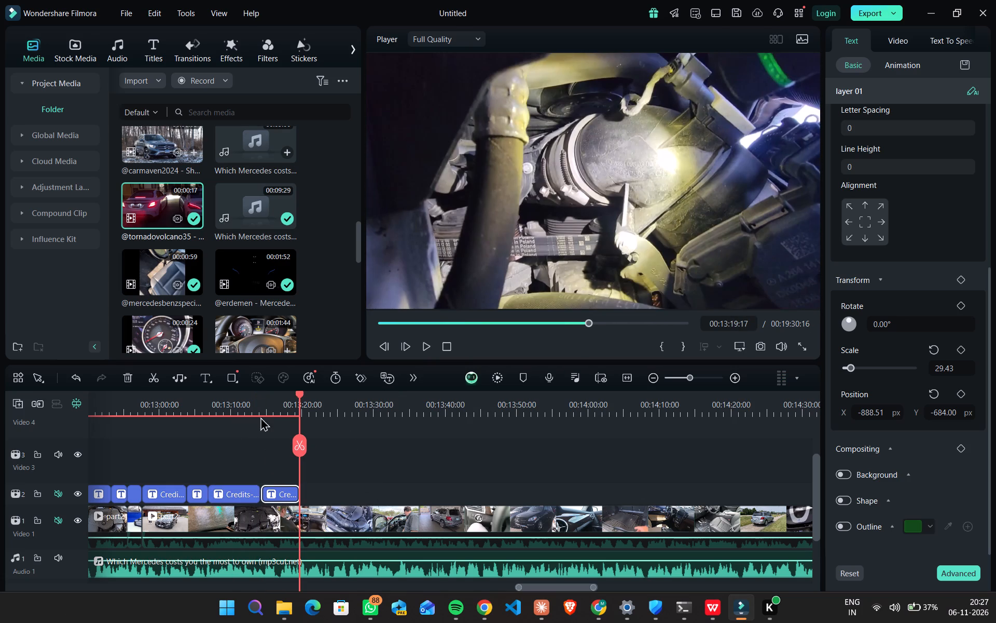
# Change the new title over the driver's-seat shot to Credits-TDTVGarage, using the channel name from row 42 of used_segments.csv.
pyautogui.click(258, 404)
pyautogui.moveTo(258, 404); pyautogui.dragTo(278, 409)
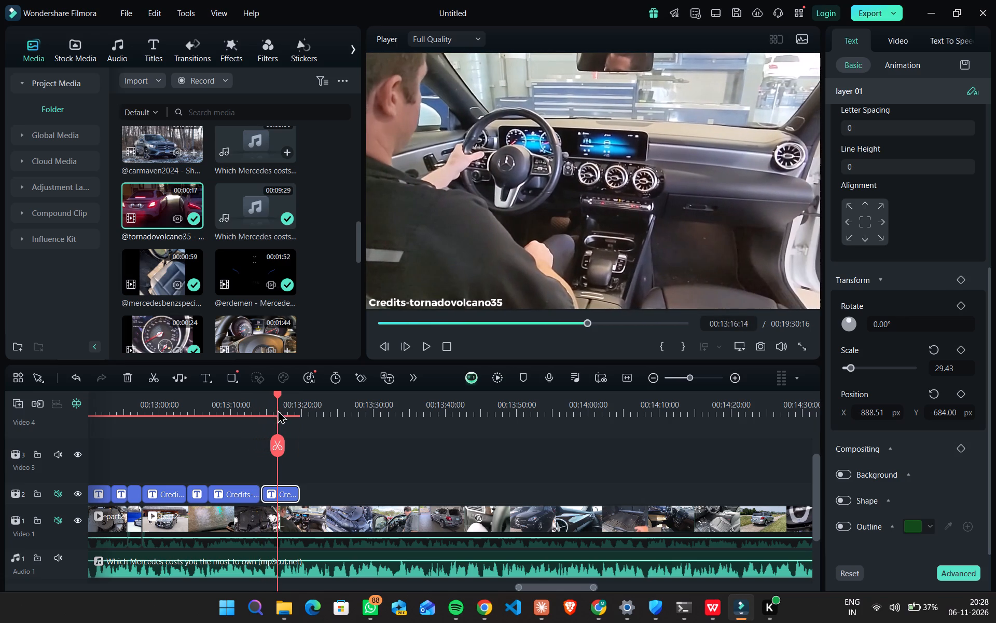
pyautogui.click(487, 304)
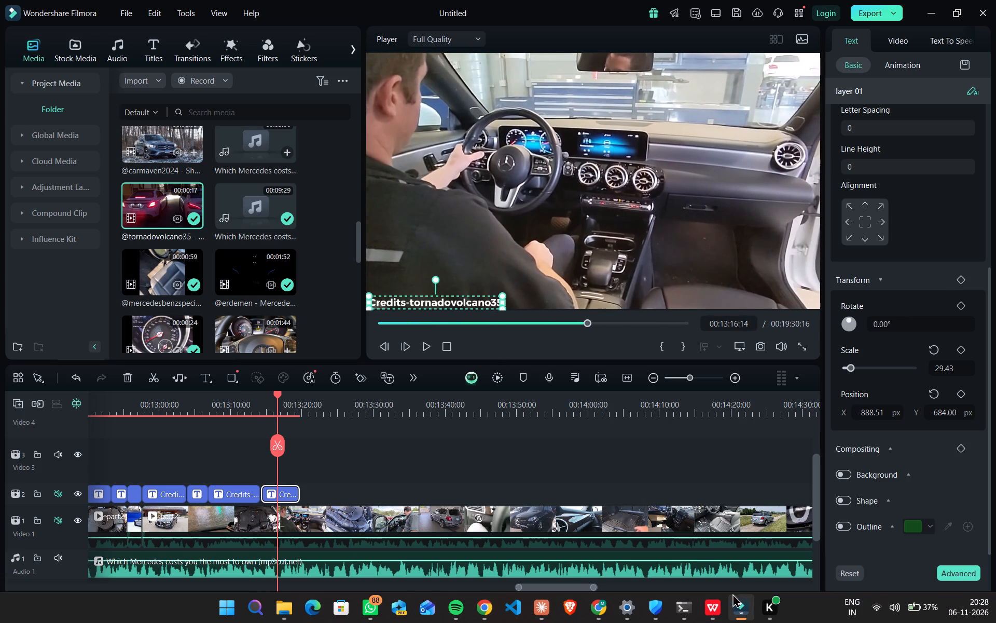
pyautogui.click(716, 605)
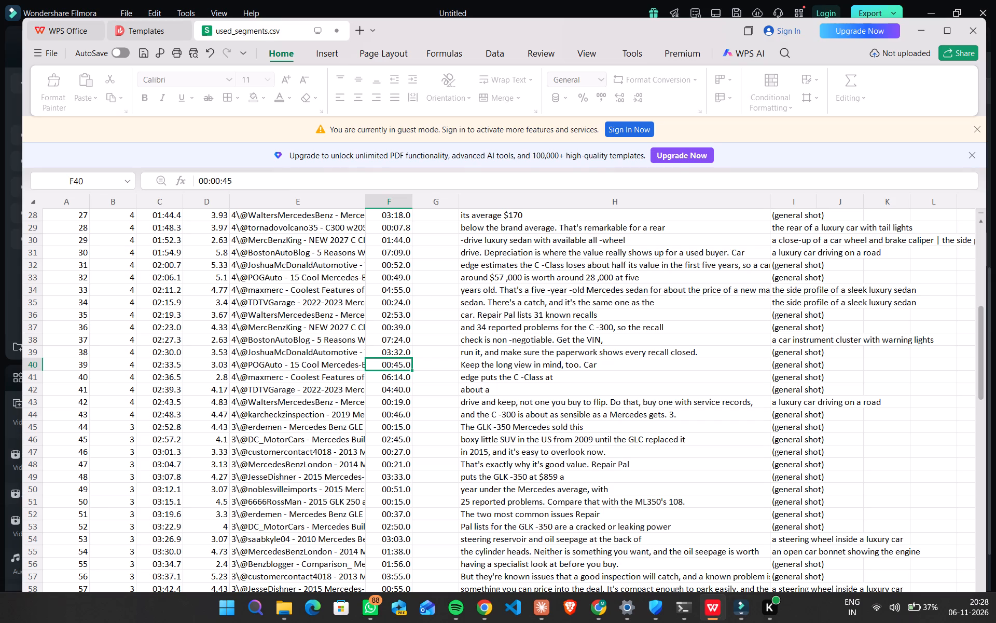
pyautogui.doubleClick(272, 395)
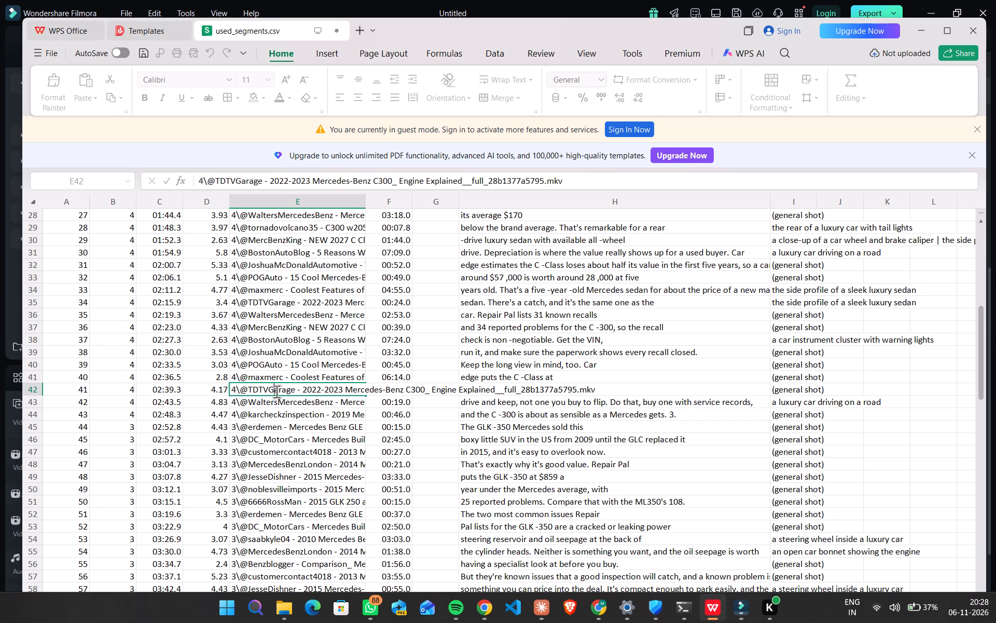
pyautogui.moveTo(293, 390); pyautogui.dragTo(276, 390)
pyautogui.moveTo(295, 390); pyautogui.dragTo(294, 390)
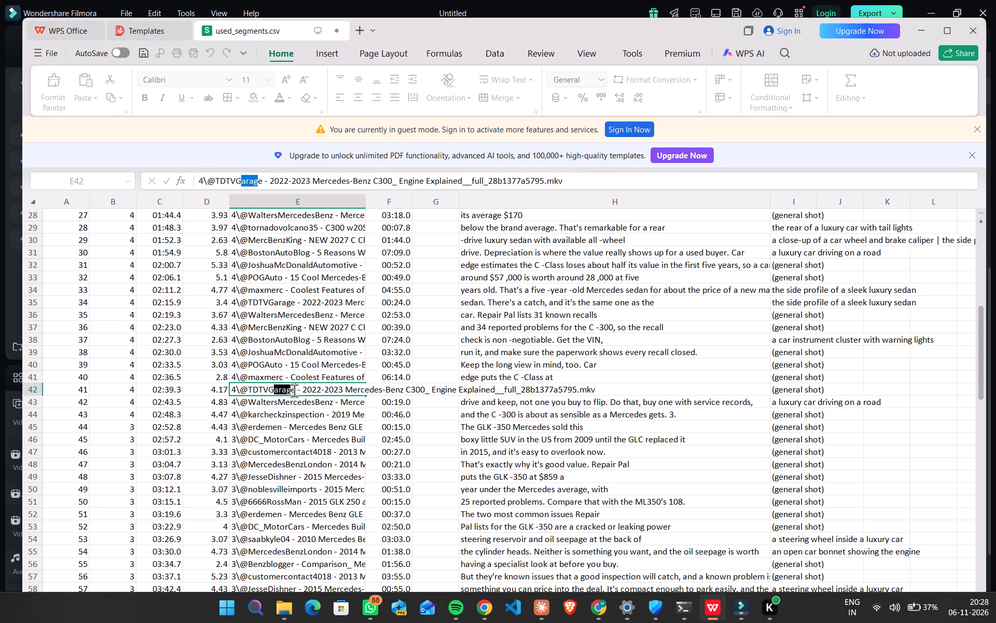
pyautogui.moveTo(294, 390); pyautogui.dragTo(250, 384)
pyautogui.hotkey('ctrl', 'c')
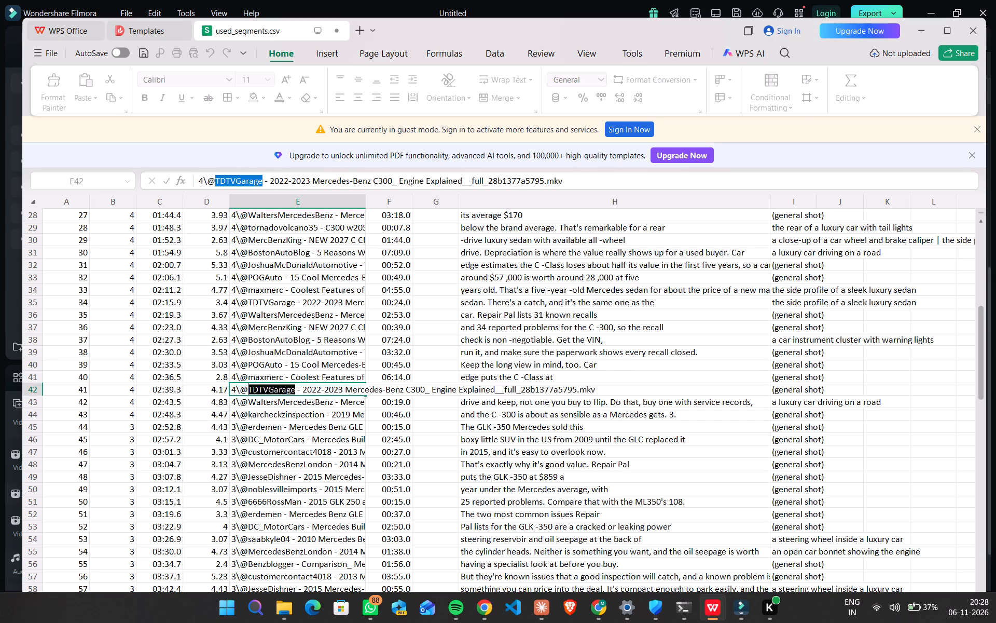
pyautogui.click(915, 30)
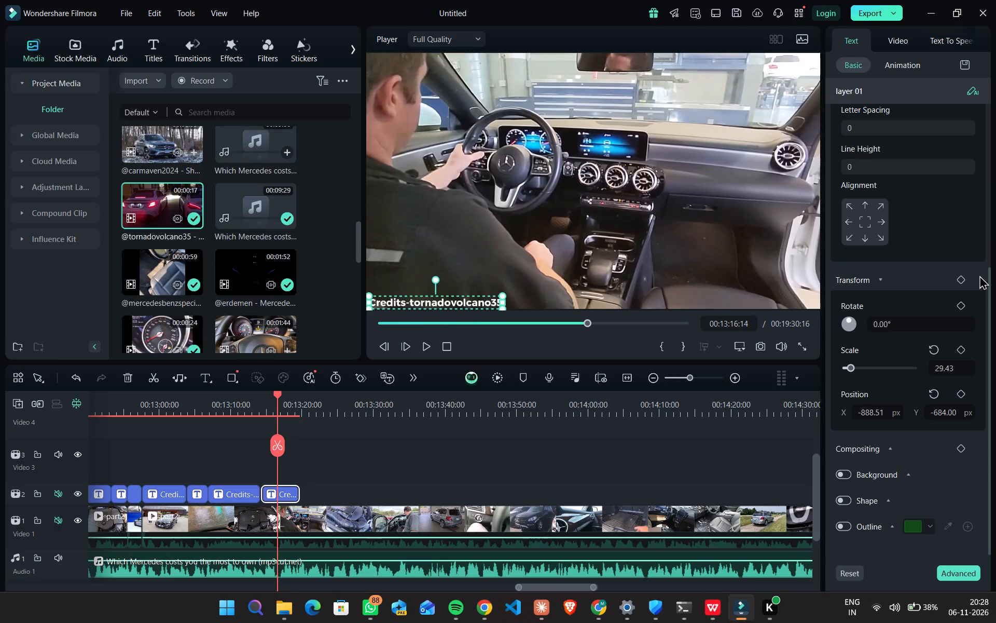
pyautogui.moveTo(994, 286); pyautogui.dragTo(989, 284)
pyautogui.moveTo(987, 282); pyautogui.dragTo(995, 107)
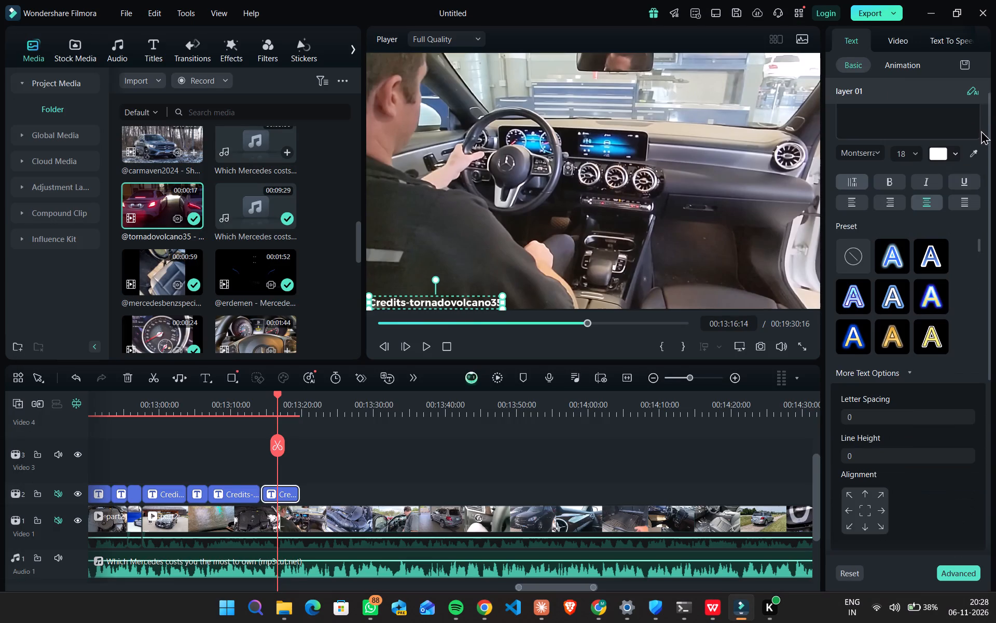
pyautogui.moveTo(992, 136); pyautogui.dragTo(985, 93)
pyautogui.moveTo(990, 107); pyautogui.dragTo(988, 52)
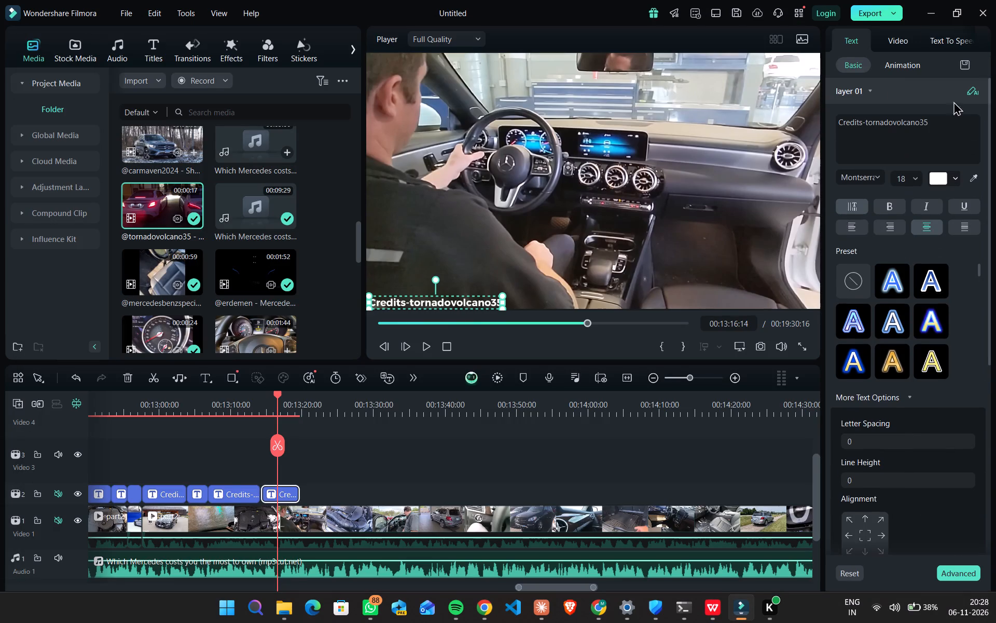
pyautogui.moveTo(935, 122); pyautogui.dragTo(866, 120)
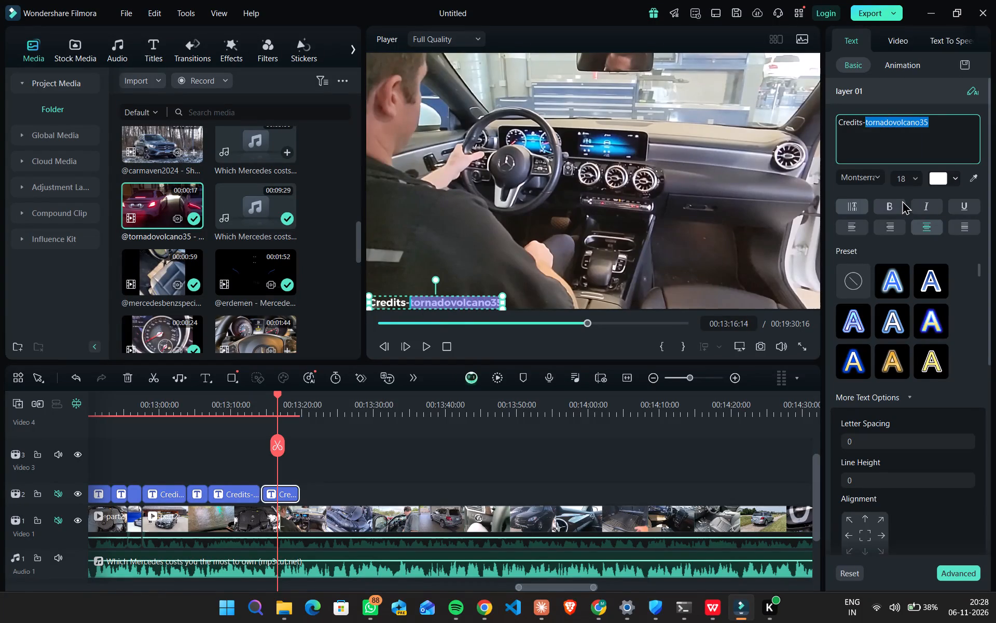
pyautogui.hotkey('ctrl', 'v')
# Set the Credits-TDTVGarage title's horizontal position to about -977.51 px so the text lines up with the frame's left edge.
pyautogui.scroll(-11, 896, 435)
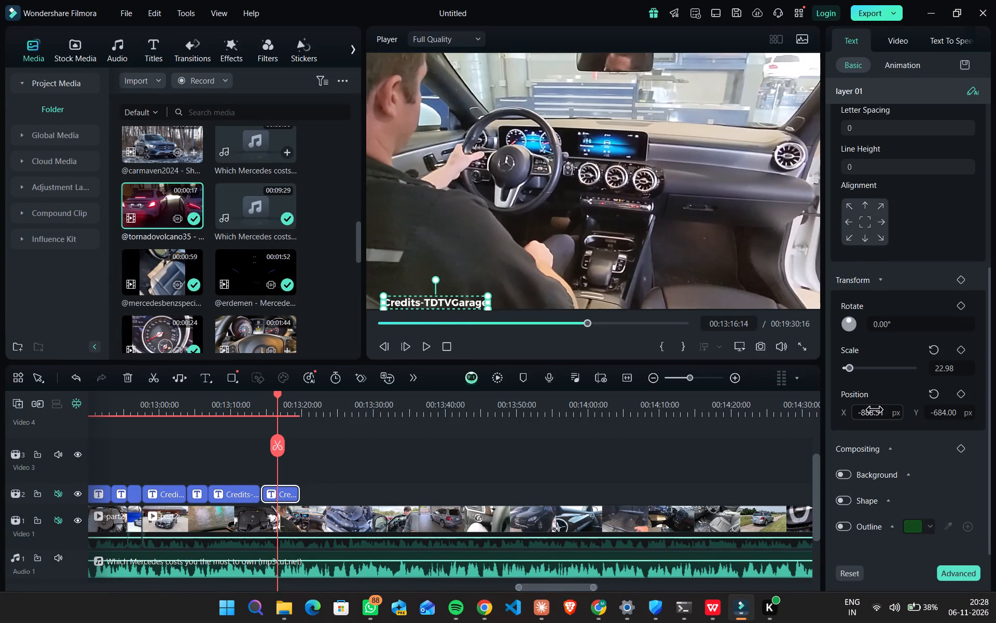
pyautogui.click(875, 410)
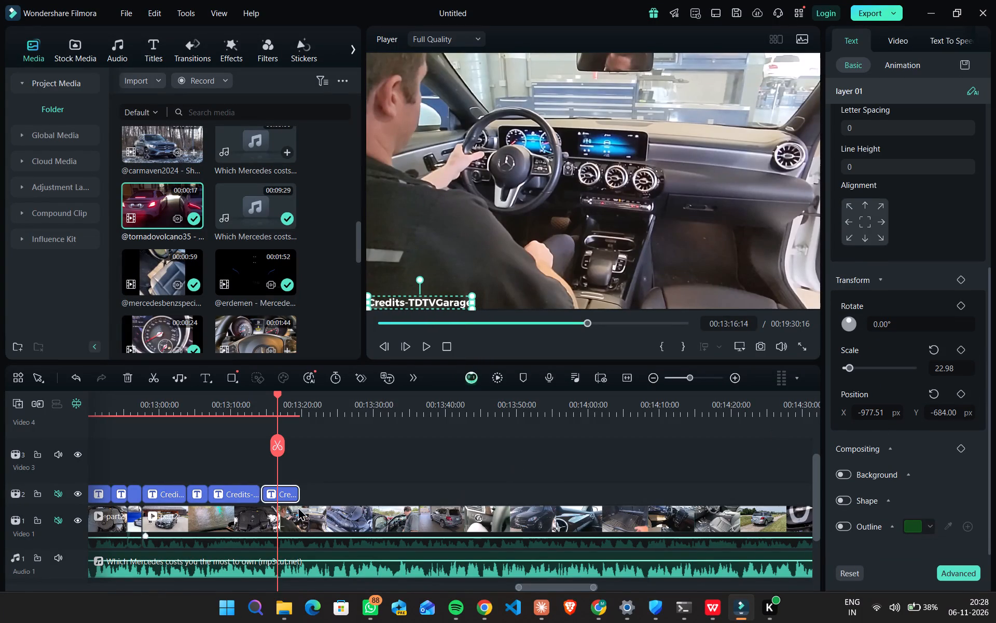
# Trim the Credits-TDTVGarage title so it ends with the driver's-seat shot, at about 00:13:18.
pyautogui.moveTo(298, 498); pyautogui.dragTo(295, 498)
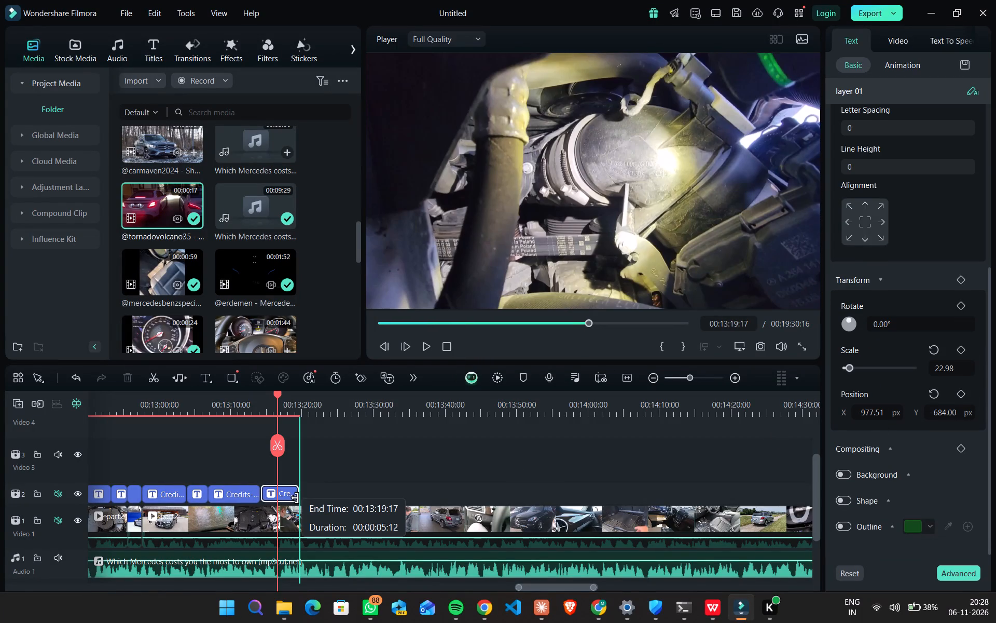
pyautogui.moveTo(295, 498); pyautogui.dragTo(295, 496)
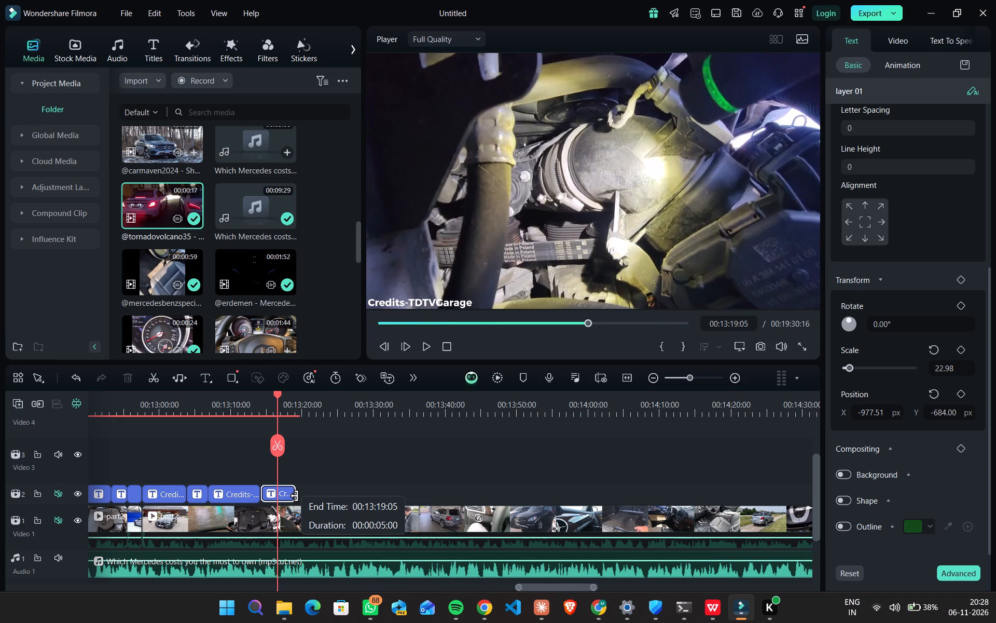
pyautogui.moveTo(295, 496); pyautogui.dragTo(287, 497)
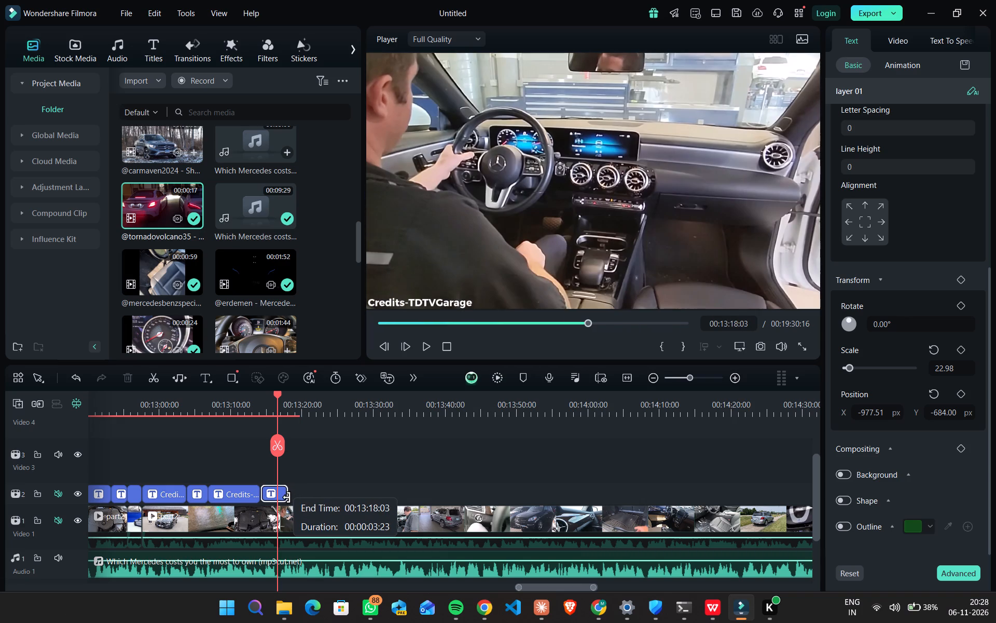
pyautogui.moveTo(287, 497); pyautogui.dragTo(293, 500)
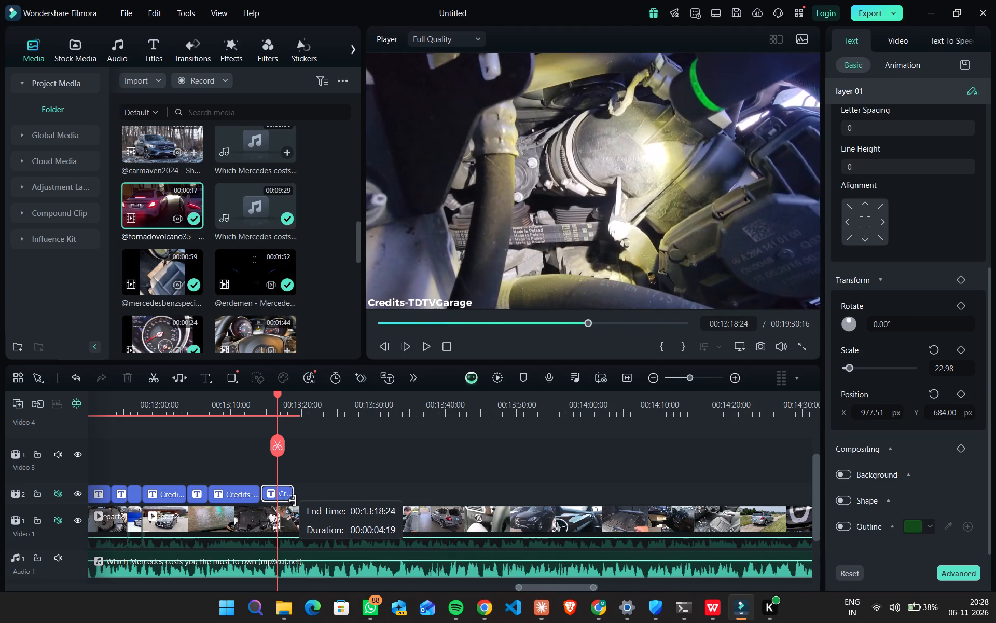
pyautogui.moveTo(293, 500); pyautogui.dragTo(289, 502)
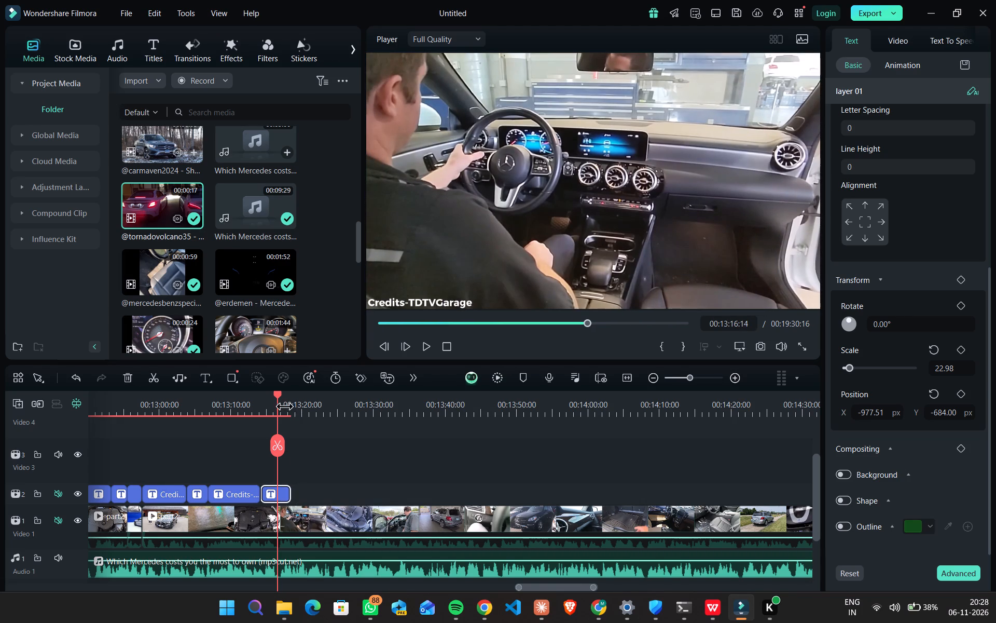
# Paste another credit title directly after the Credits-TDTVGarage title, over the engine close-up shot.
pyautogui.moveTo(280, 397); pyautogui.dragTo(298, 402)
pyautogui.hotkey('ctrl', 'v')
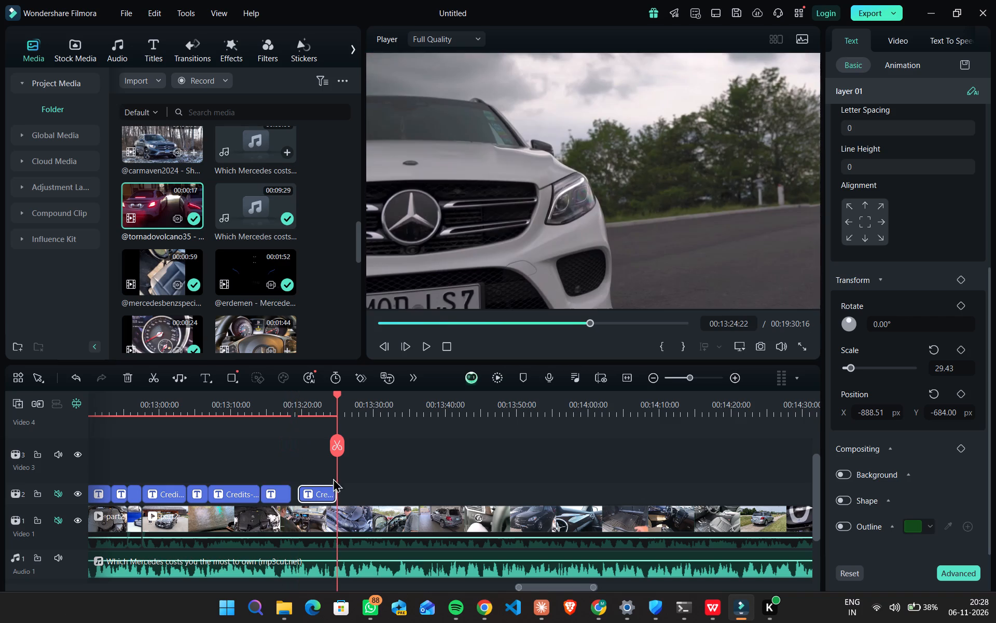
pyautogui.moveTo(315, 493); pyautogui.dragTo(306, 493)
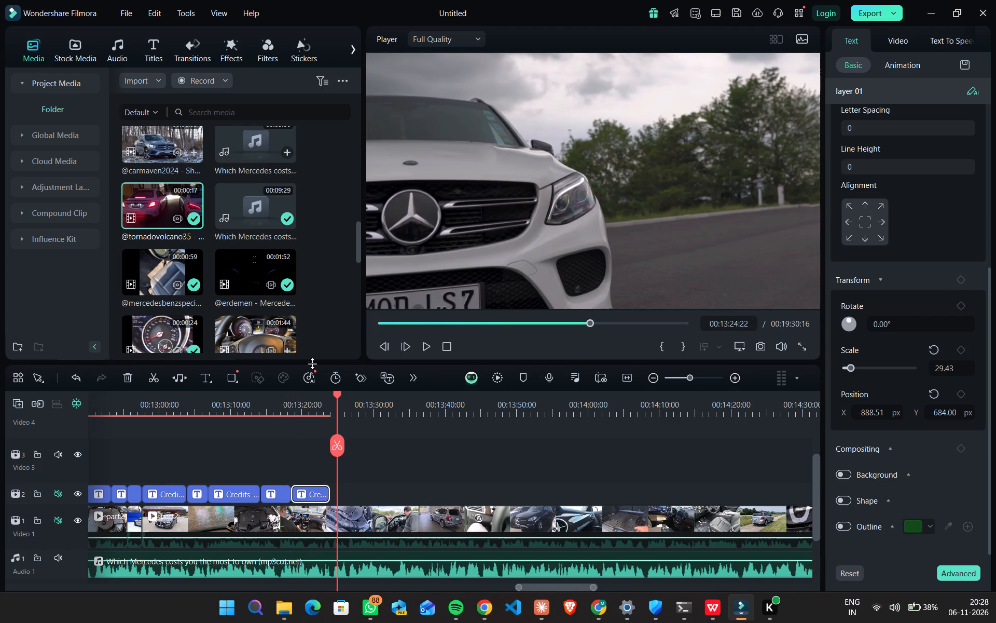
# Change the new title over the engine close-up to Credits-WaltersMercedesBenz, using the channel name from row 43 of used_segments.csv.
pyautogui.click(291, 408)
pyautogui.moveTo(291, 408); pyautogui.dragTo(298, 408)
pyautogui.click(721, 607)
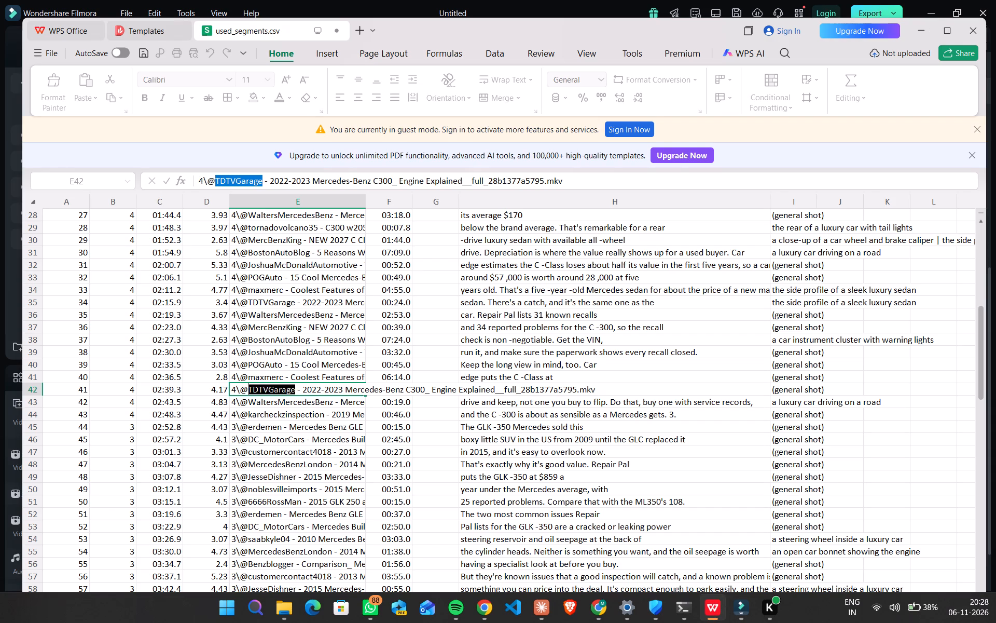
pyautogui.doubleClick(288, 403)
pyautogui.moveTo(333, 404); pyautogui.dragTo(248, 403)
pyautogui.hotkey('ctrl', 'c')
pyautogui.click(925, 26)
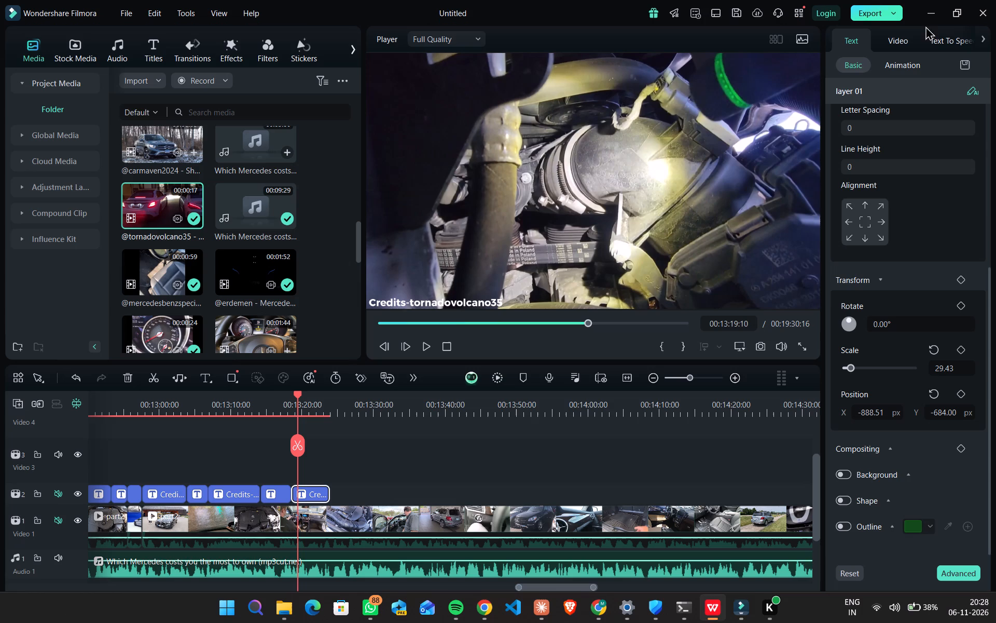
pyautogui.click(491, 302)
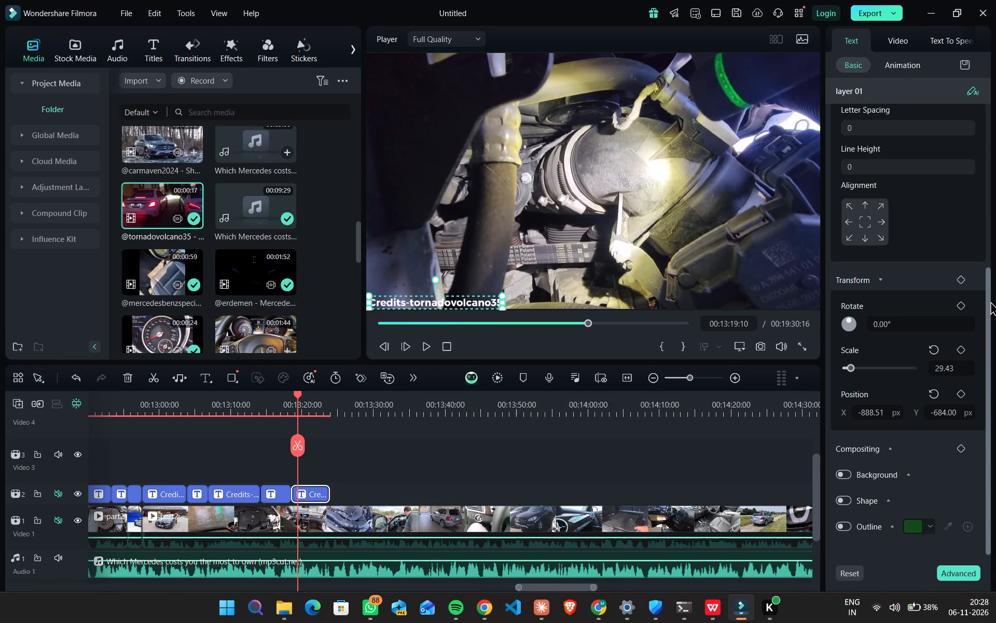
pyautogui.moveTo(990, 301); pyautogui.dragTo(992, 104)
pyautogui.moveTo(941, 118); pyautogui.dragTo(867, 121)
pyautogui.press('BackSpace')
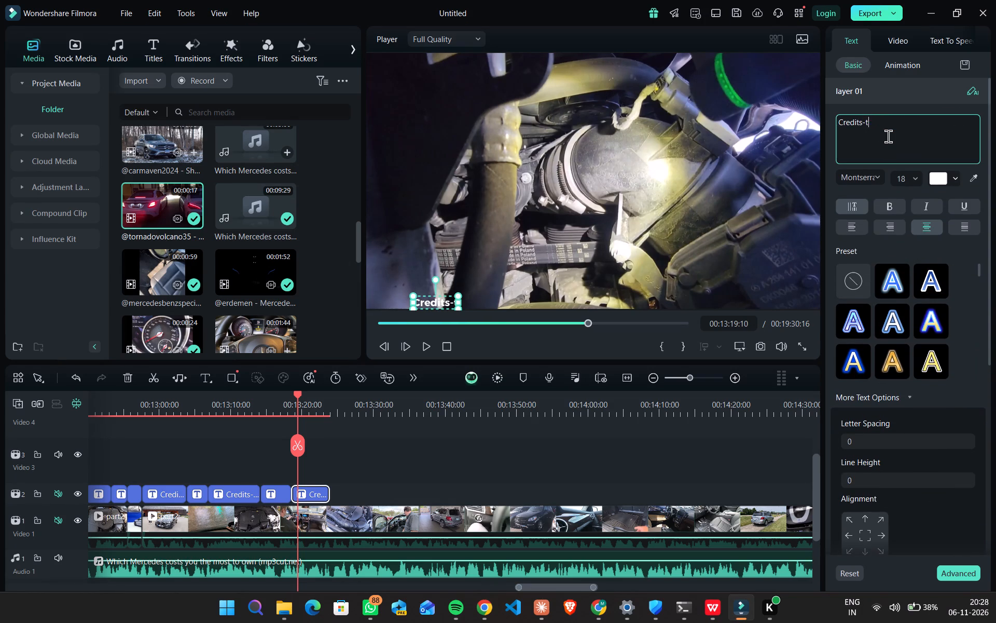
pyautogui.press('BackSpace')
pyautogui.hotkey('ctrl', 'v')
# Set the Credits-WaltersMercedesBenz title's horizontal position to about -823.51 px so the whole text fits inside the frame's left edge.
pyautogui.scroll(-4, 883, 483)
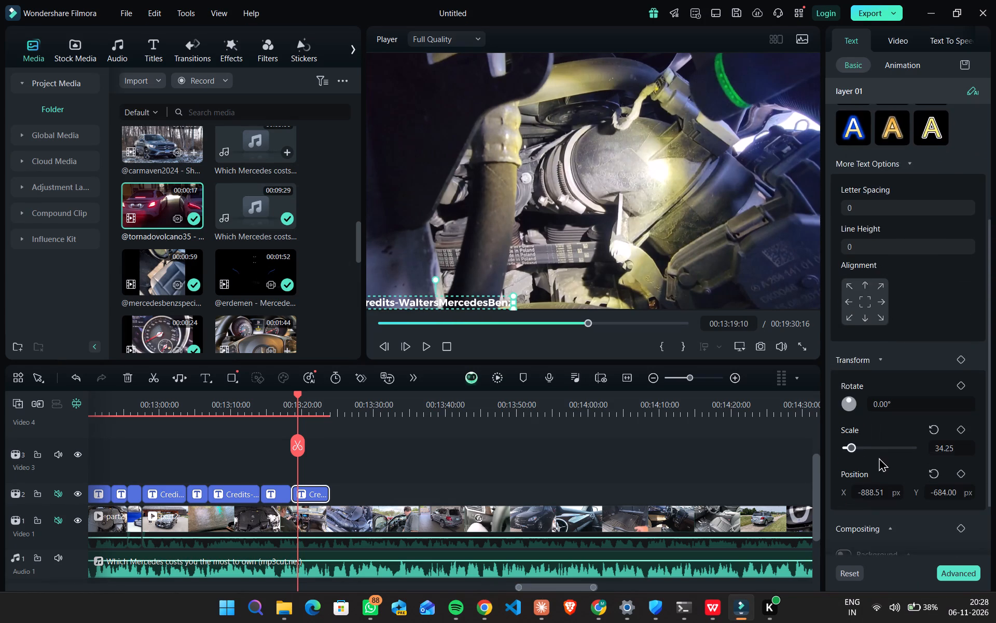
pyautogui.scroll(-4, 879, 457)
pyautogui.click(879, 414)
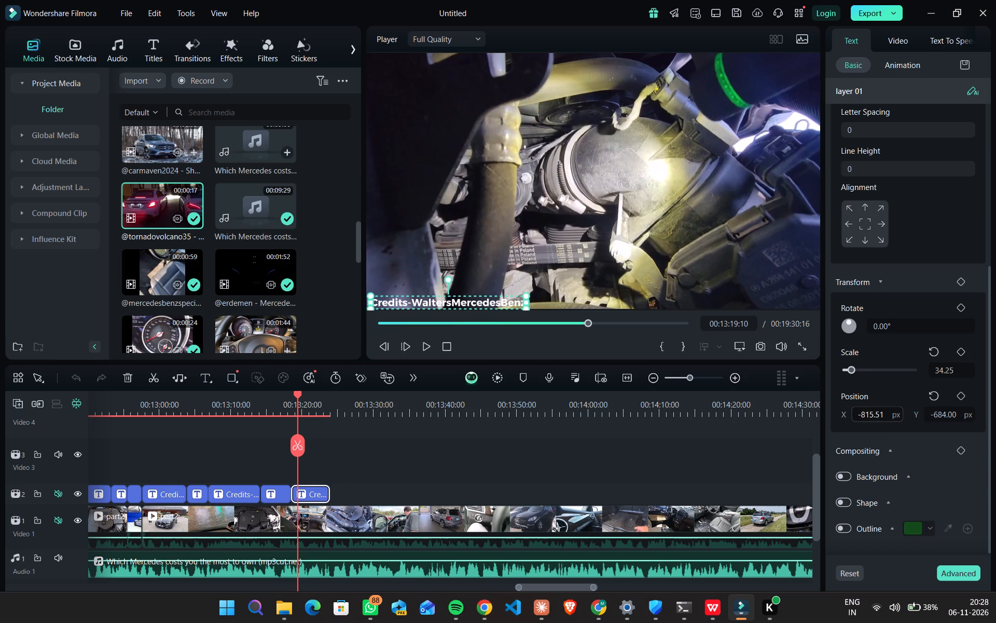
# Trim the Credits-WaltersMercedesBenz title so it ends with the engine shot, at about 00:13:23.
pyautogui.moveTo(325, 492); pyautogui.dragTo(316, 492)
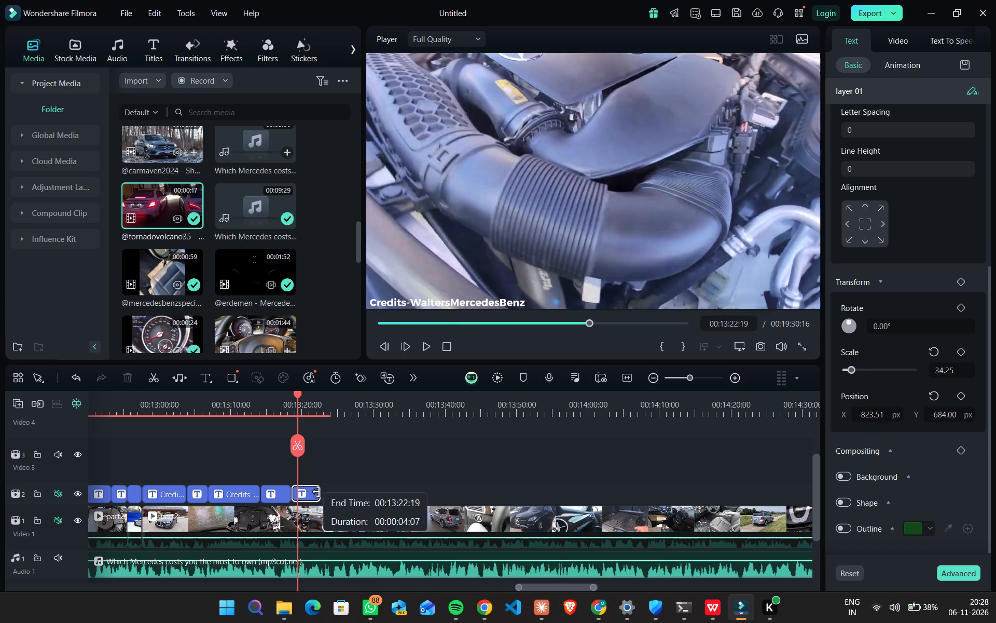
pyautogui.moveTo(316, 492); pyautogui.dragTo(301, 494)
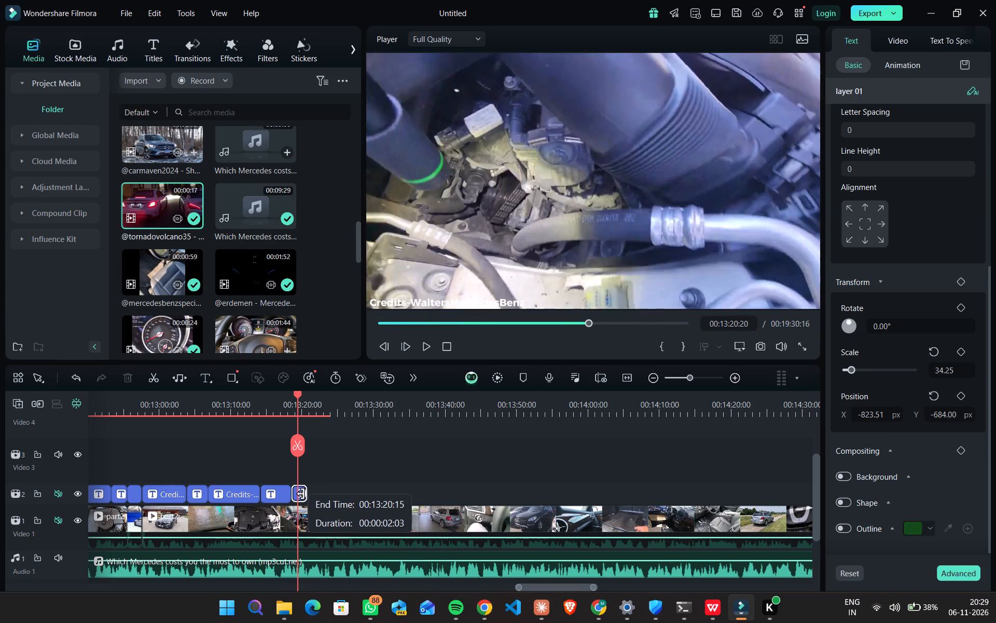
pyautogui.moveTo(301, 494); pyautogui.dragTo(321, 496)
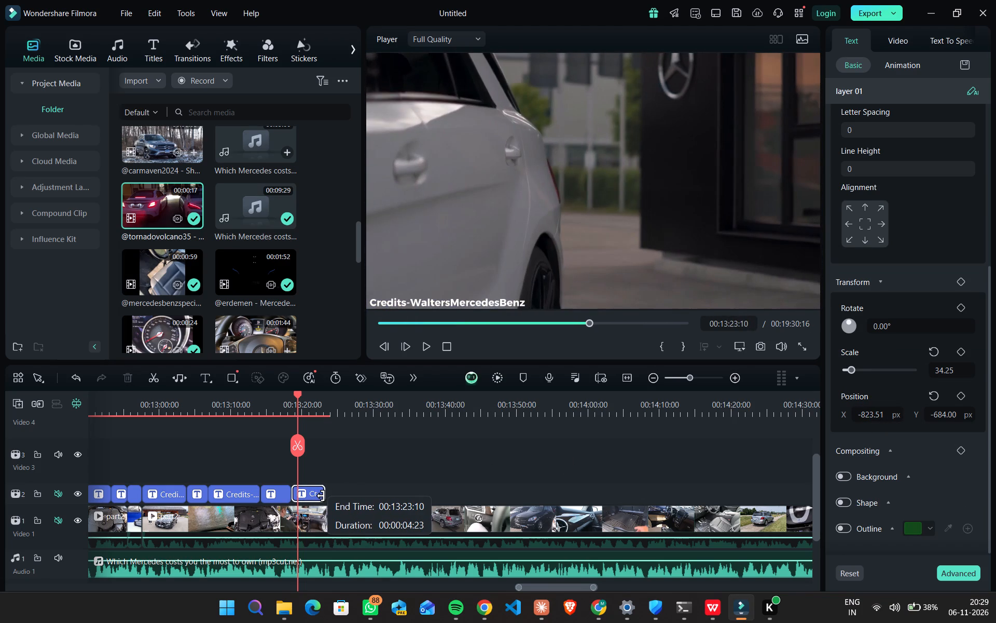
pyautogui.moveTo(321, 496); pyautogui.dragTo(319, 496)
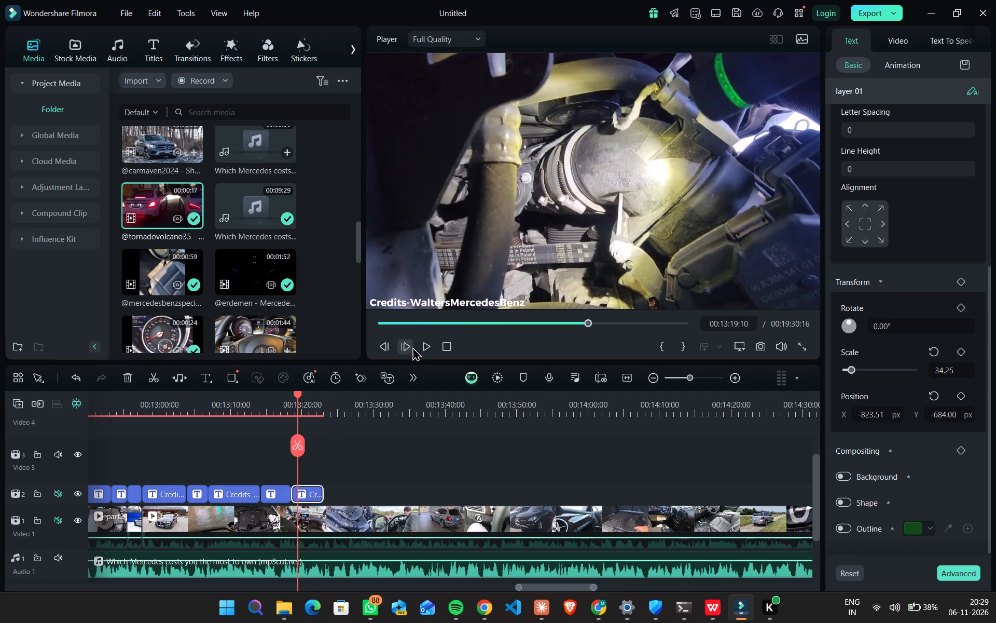
# Play from the Credits-WaltersMercedesBenz shot into the following white SUV shot to check the title's end and the narration.
pyautogui.click(422, 347)
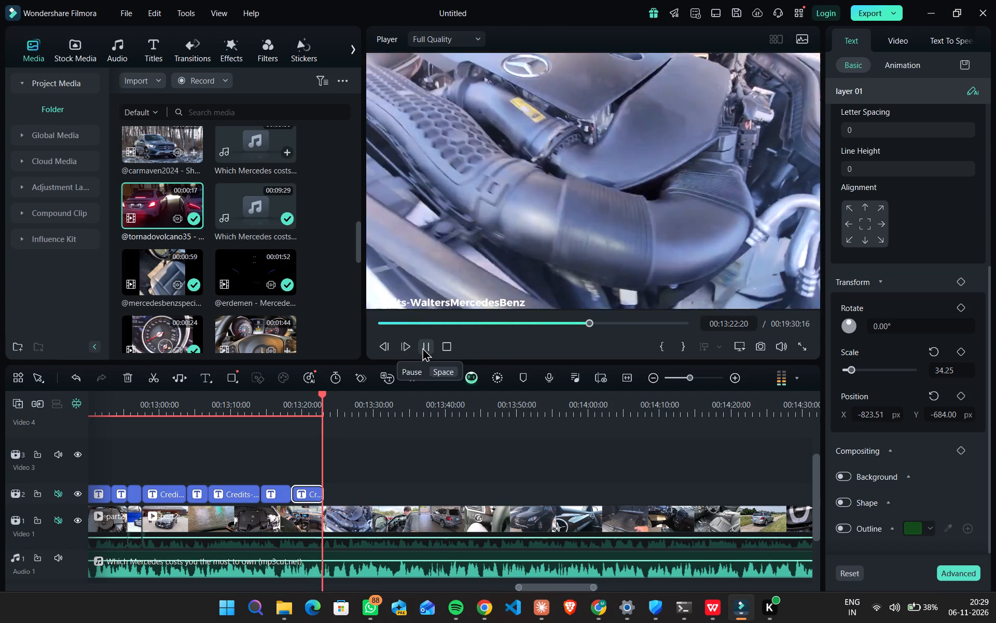
pyautogui.click(422, 347)
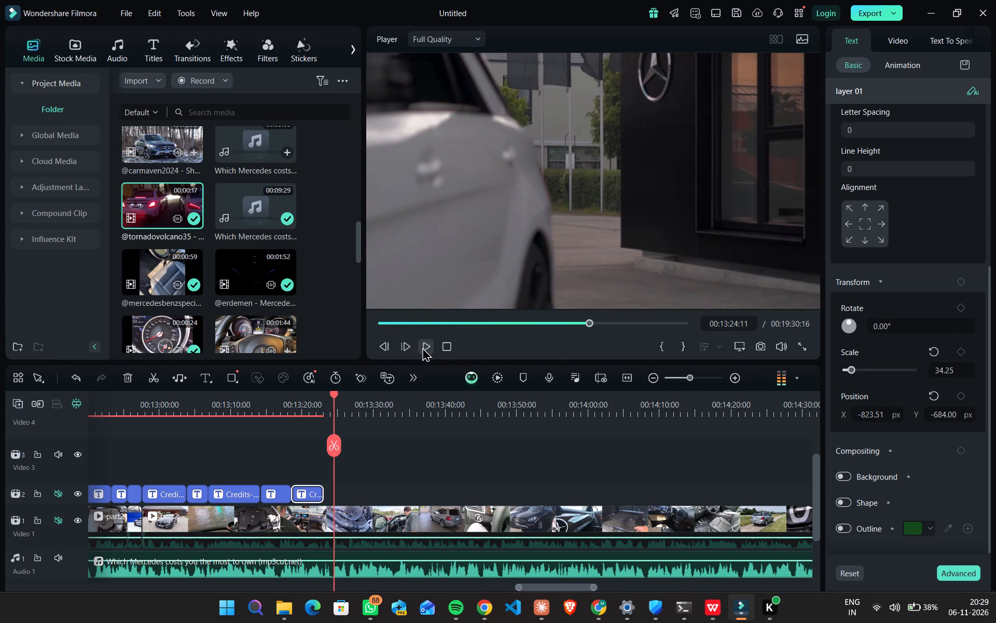
pyautogui.click(422, 347)
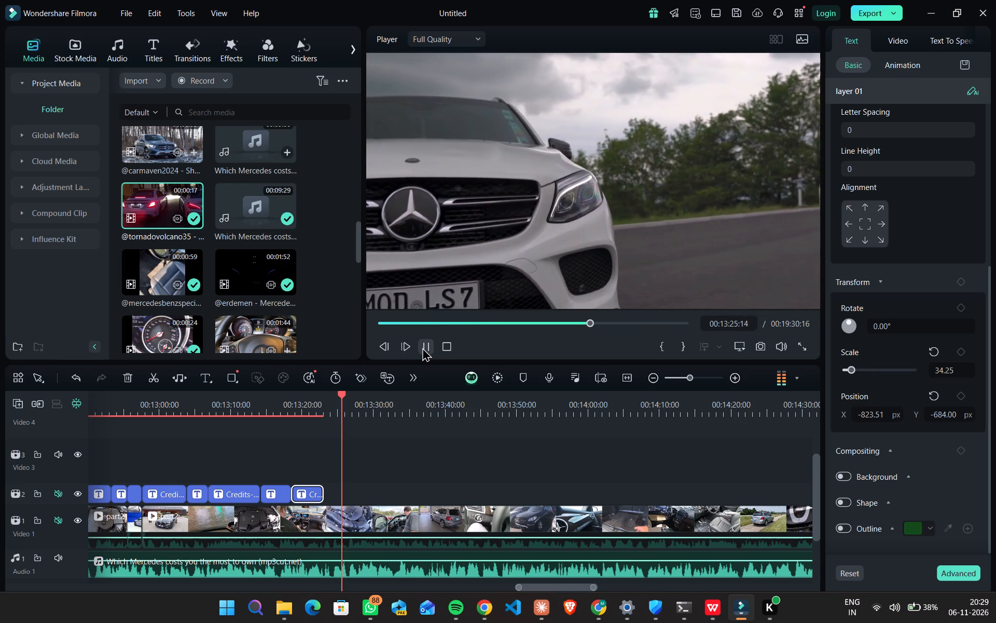
pyautogui.click(422, 347)
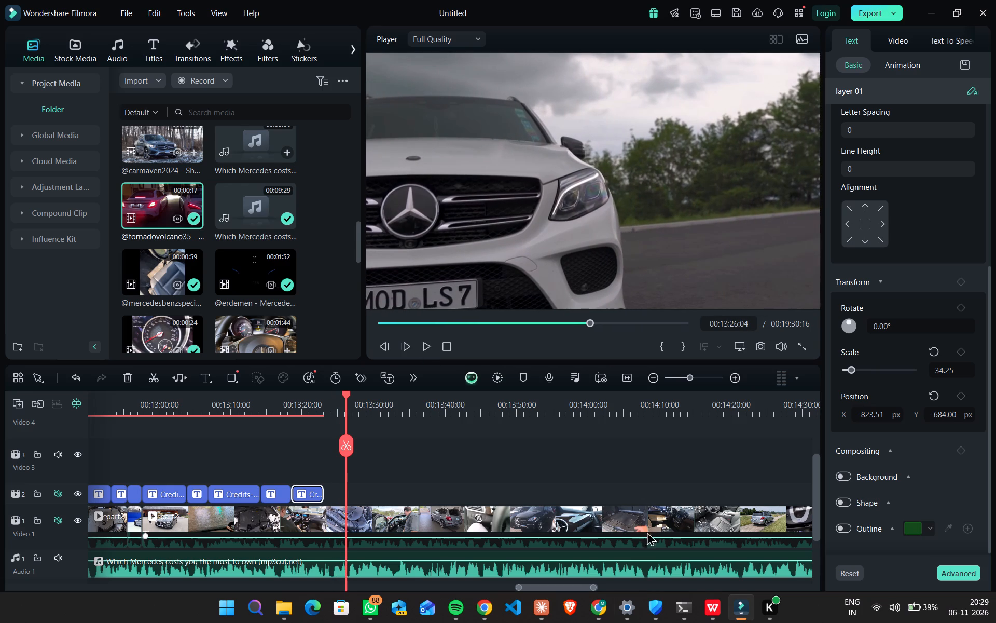
# Look over the whole timeline to gauge how much footage after the last credit title still needs credits.
pyautogui.moveTo(593, 588); pyautogui.dragTo(612, 590)
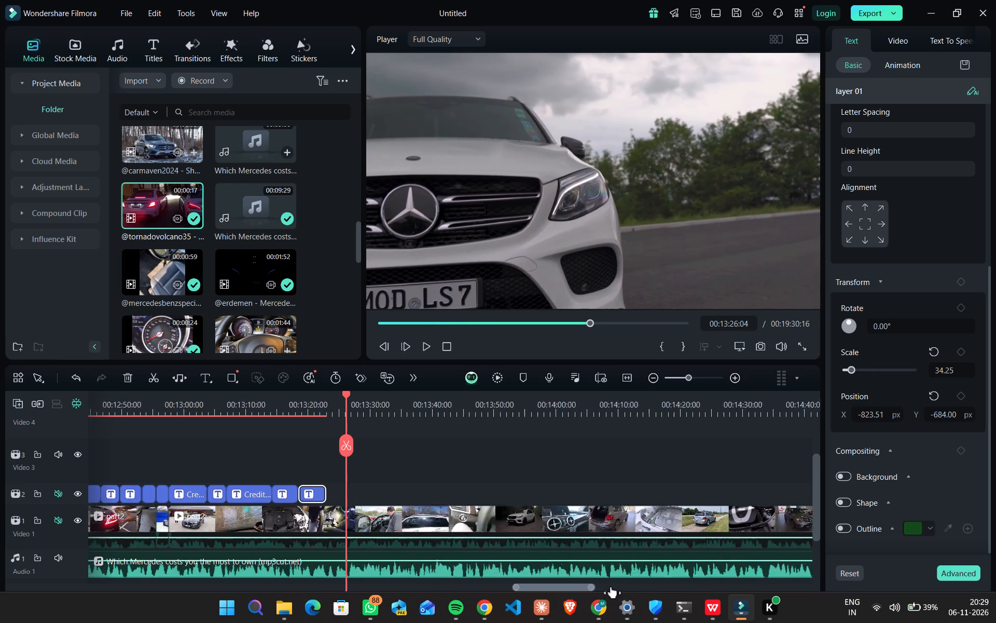
pyautogui.moveTo(612, 590); pyautogui.dragTo(794, 595)
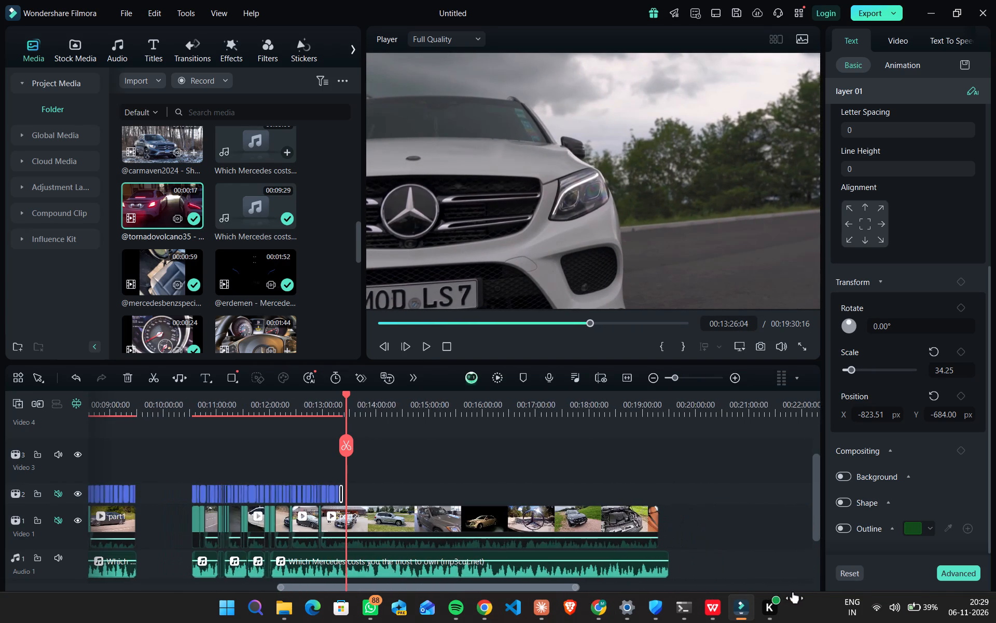
pyautogui.moveTo(794, 595); pyautogui.dragTo(805, 596)
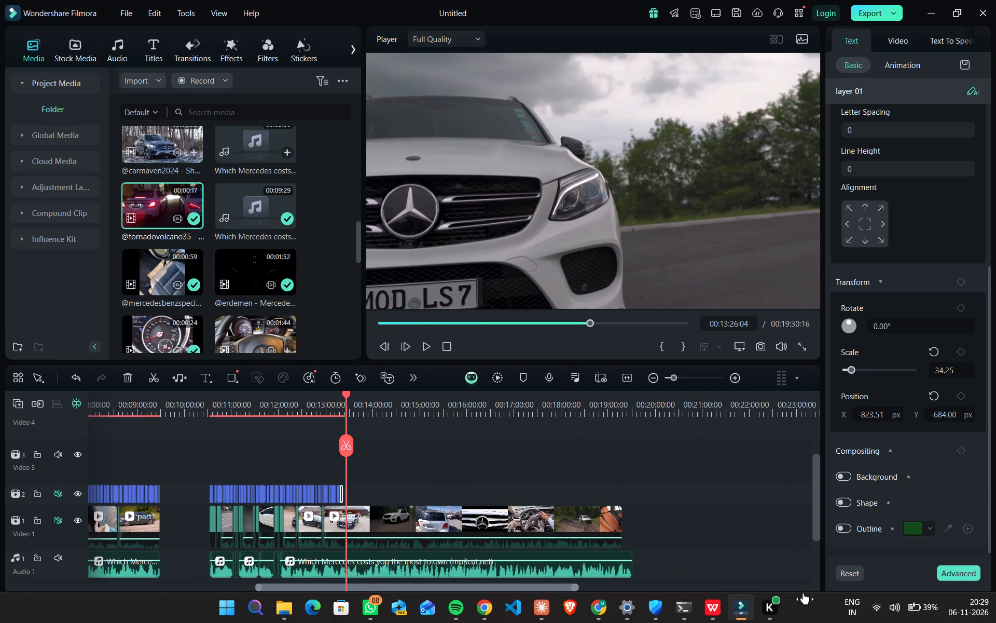
pyautogui.moveTo(805, 596); pyautogui.dragTo(903, 608)
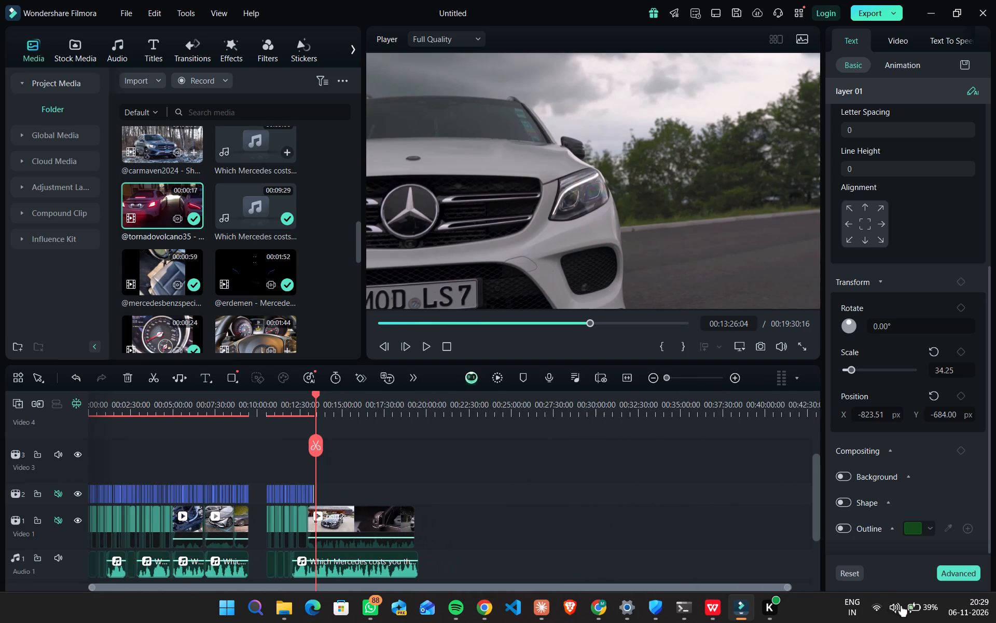
pyautogui.moveTo(903, 608); pyautogui.dragTo(789, 611)
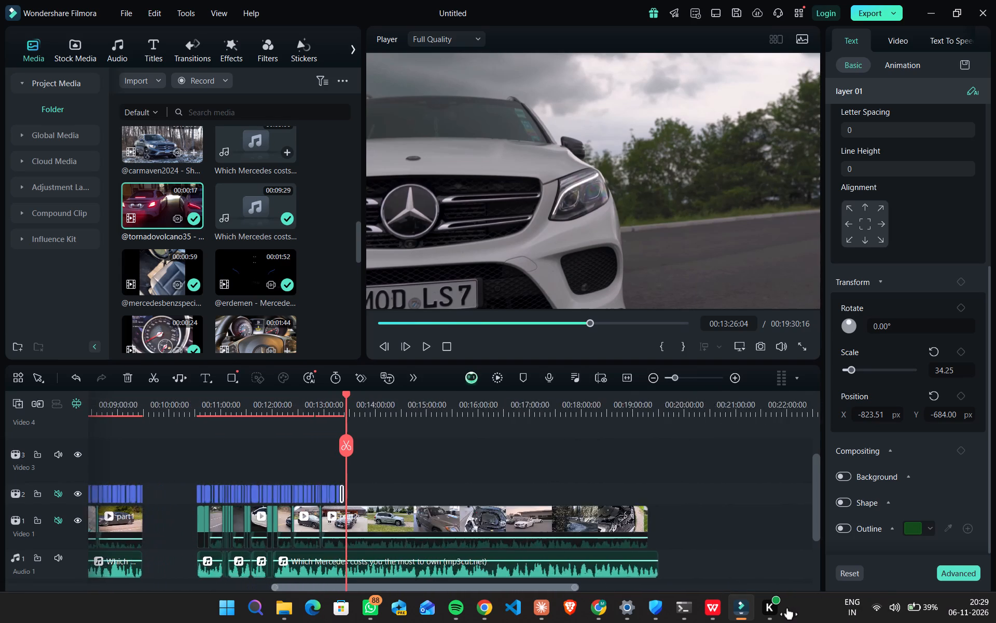
pyautogui.moveTo(789, 611); pyautogui.dragTo(764, 614)
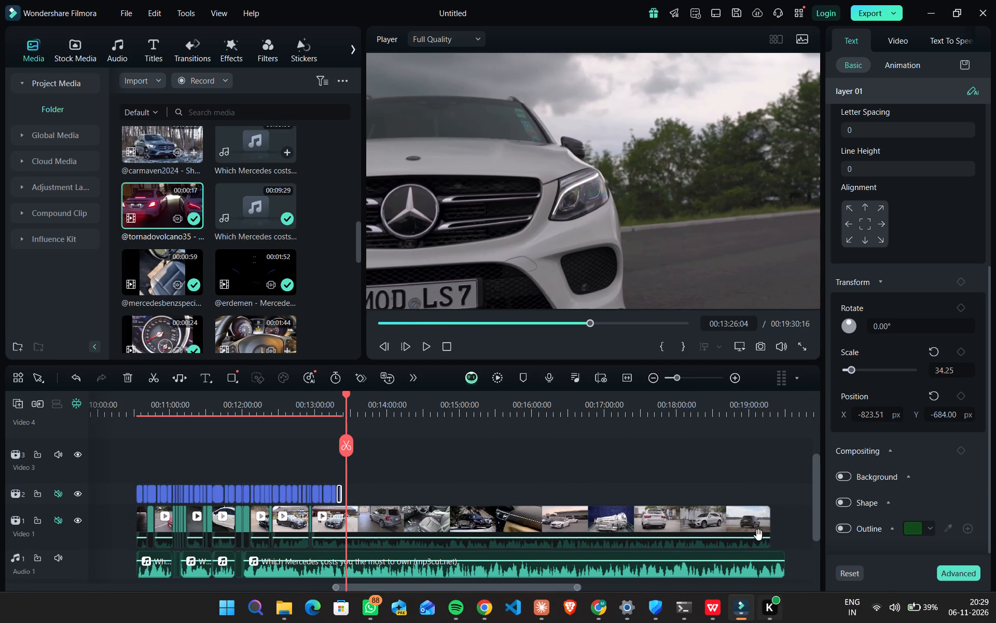